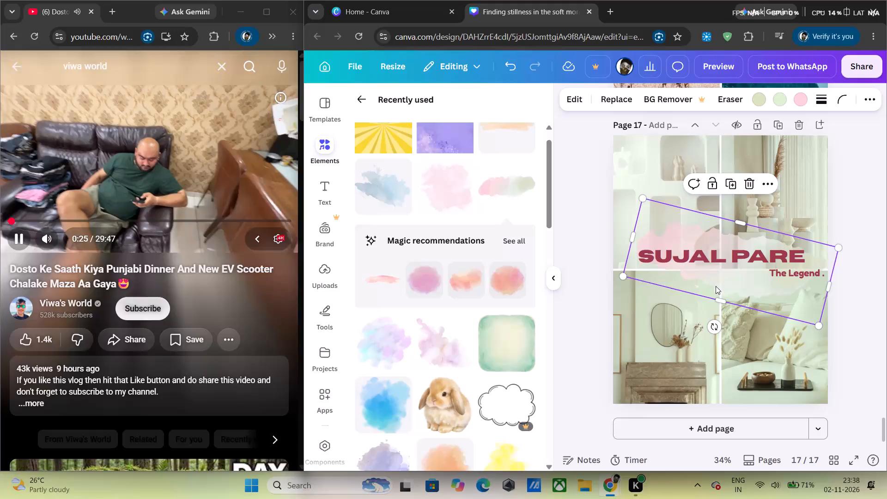
Rotate the pink watercolour splash behind the name title on page 17 to about 12°.
left_click(716, 325)
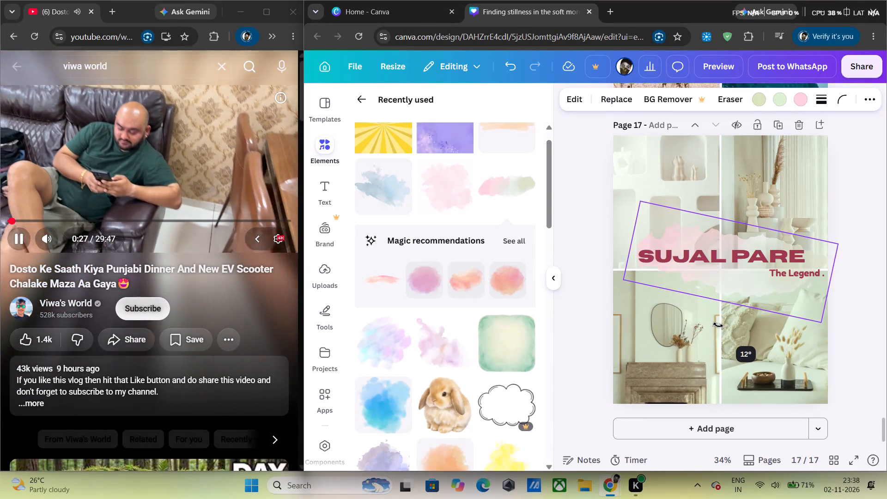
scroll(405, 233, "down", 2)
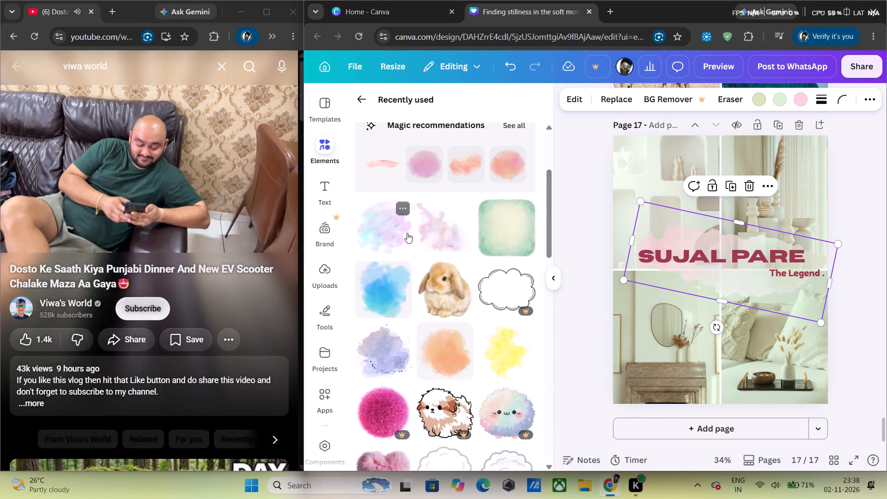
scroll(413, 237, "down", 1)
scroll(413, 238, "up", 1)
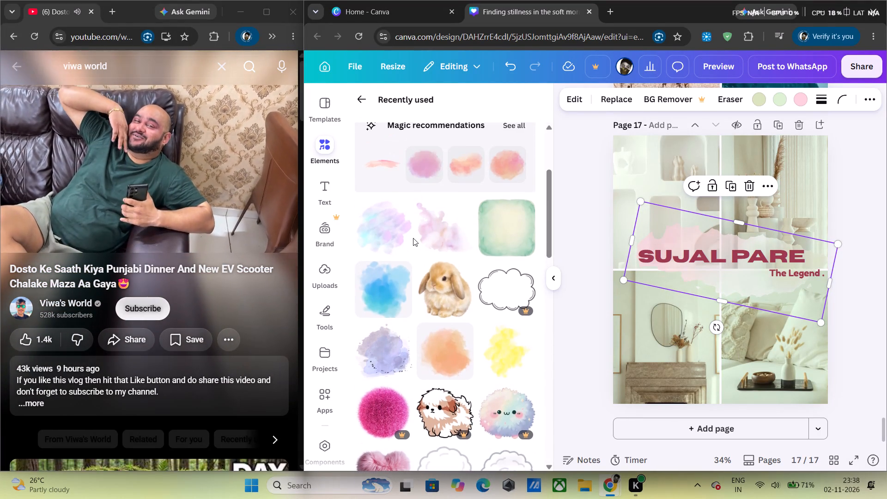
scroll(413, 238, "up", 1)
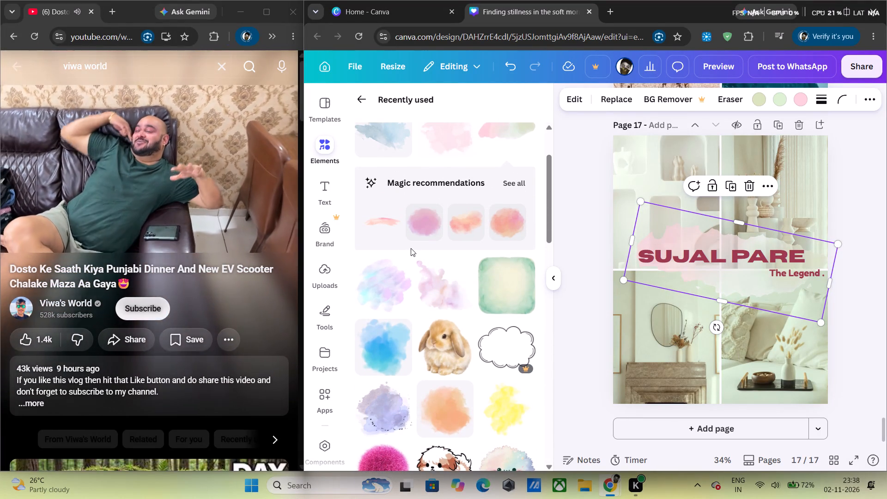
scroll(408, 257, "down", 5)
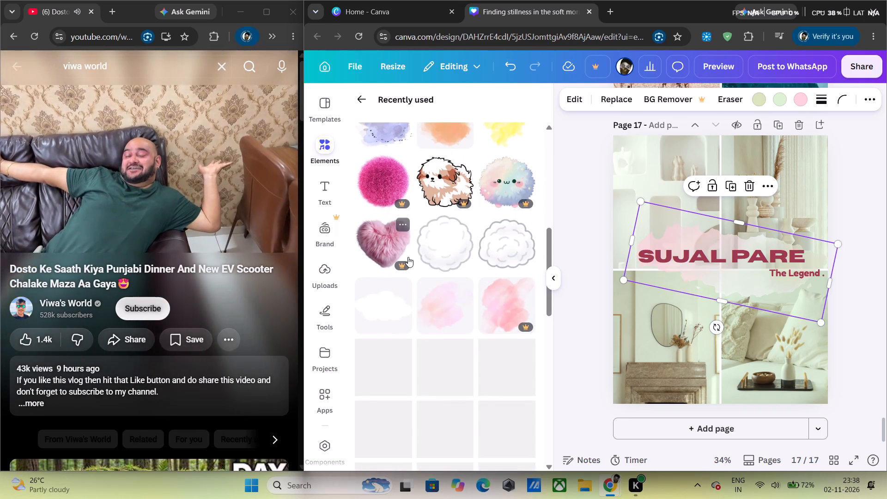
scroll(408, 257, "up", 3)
Add the pink neon GLOW text style to page 17, above the name title, and change its text to GG.
left_click(325, 191)
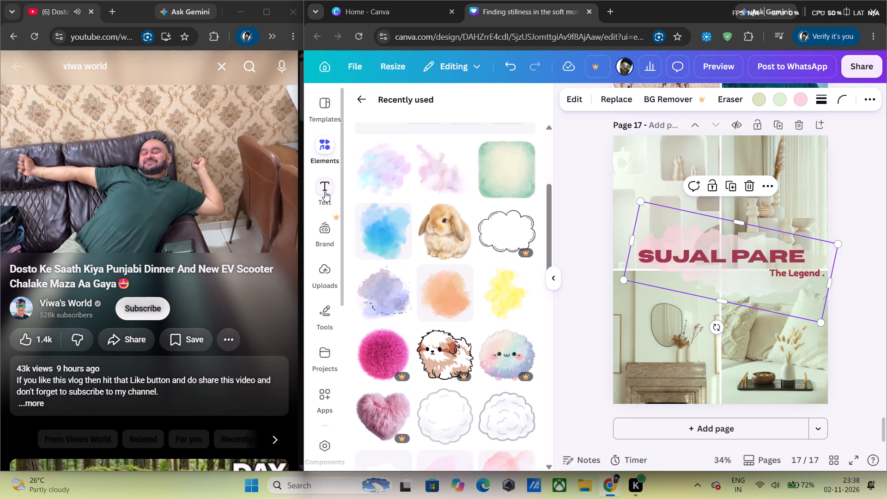
scroll(430, 303, "down", 3)
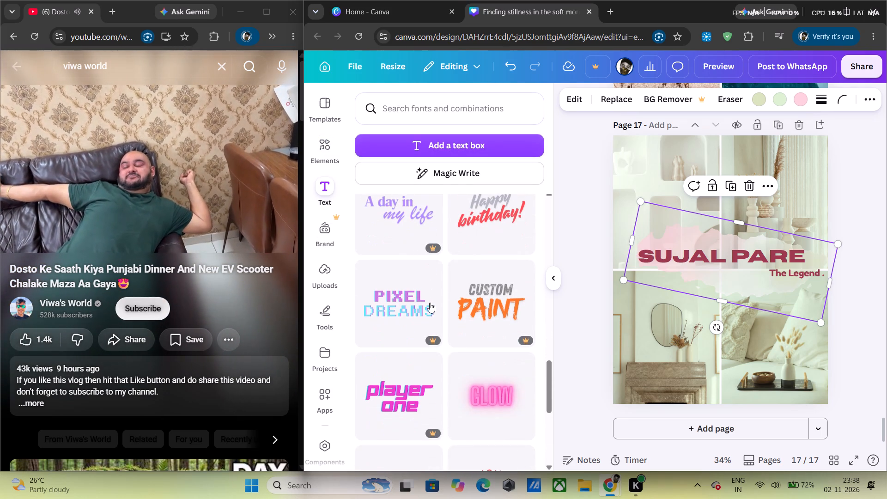
scroll(439, 334, "down", 1)
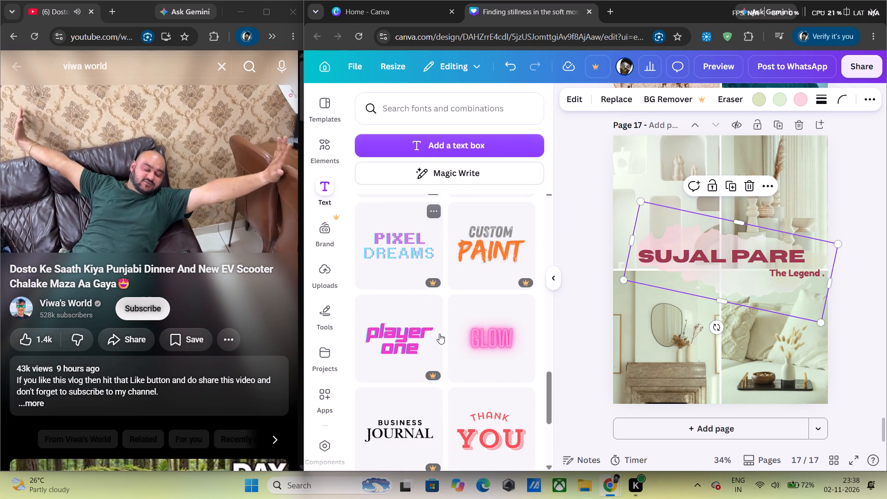
left_click(485, 341)
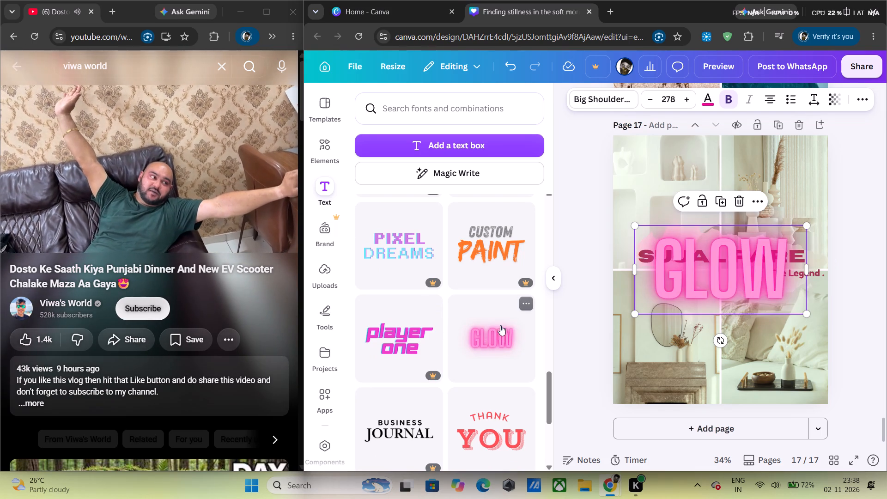
left_click_drag(733, 277, 729, 199)
double_click(786, 196)
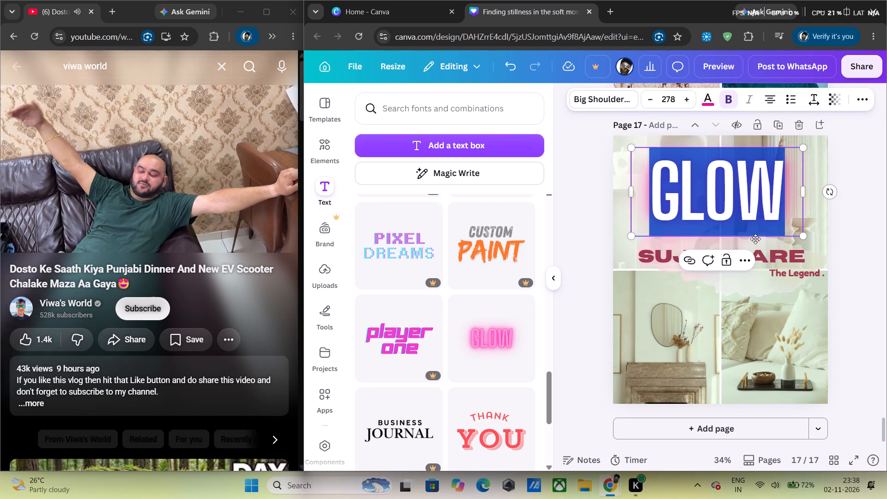
key("shift+g")
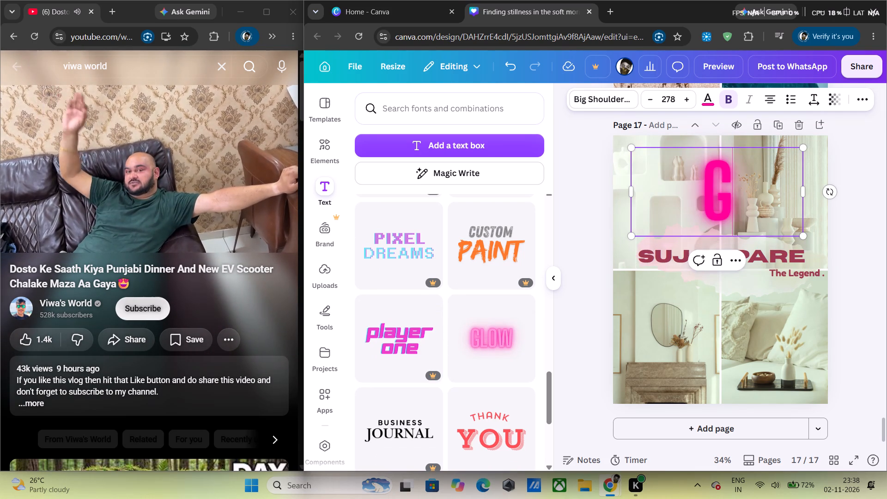
key("shift+g")
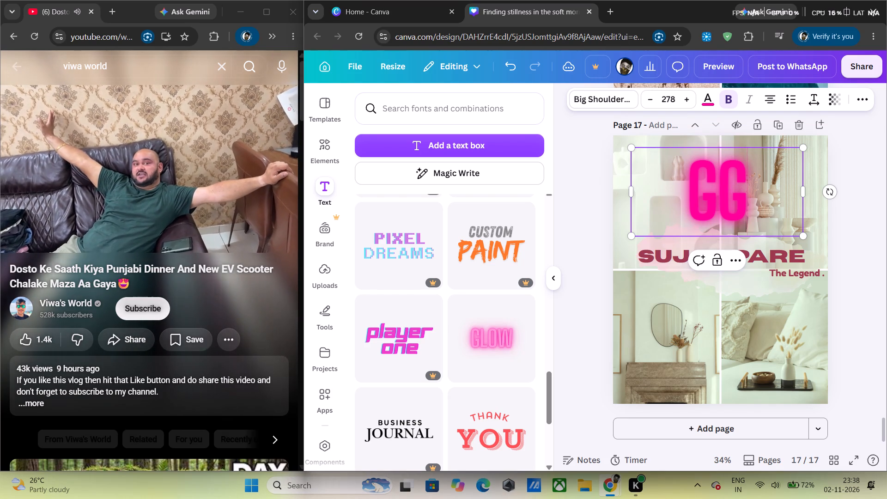
Shrink the GG text to a font size of about 74.8 and place it just above the start of the name title.
left_click_drag(804, 234, 787, 222)
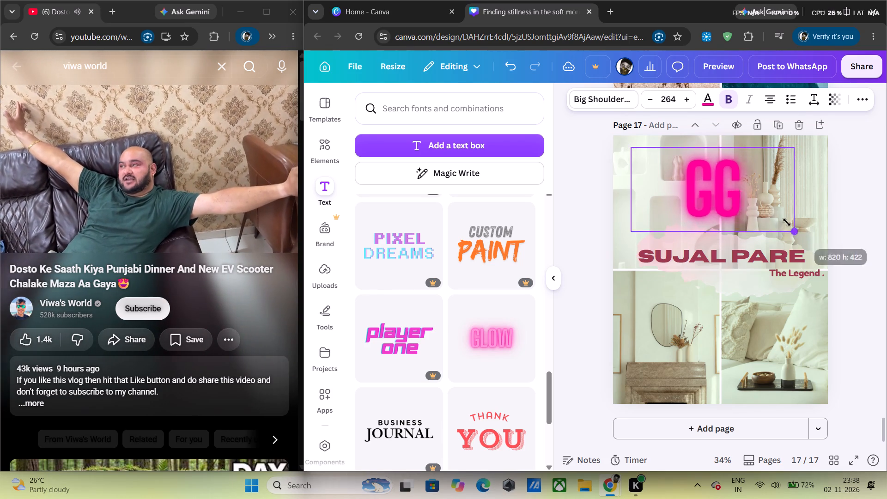
left_click_drag(787, 222, 677, 173)
left_click_drag(704, 168, 704, 177)
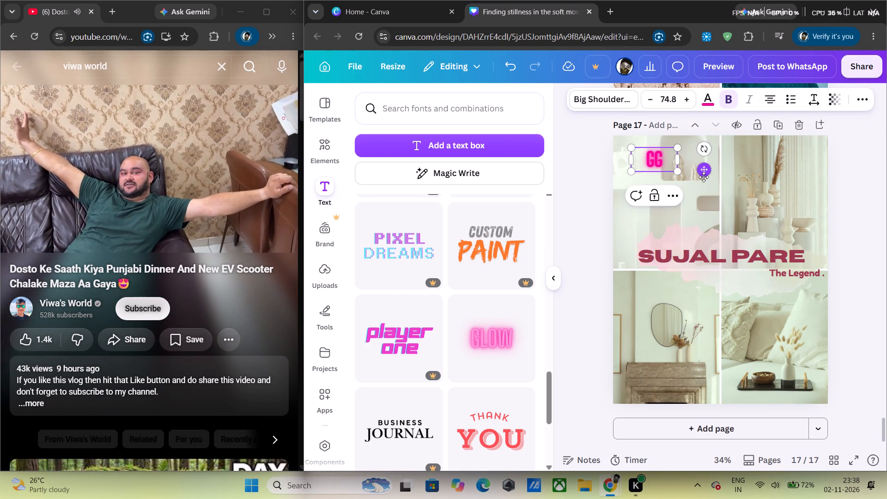
left_click_drag(704, 177, 697, 244)
Tilt the GG text to about -15°.
left_click_drag(641, 276, 651, 274)
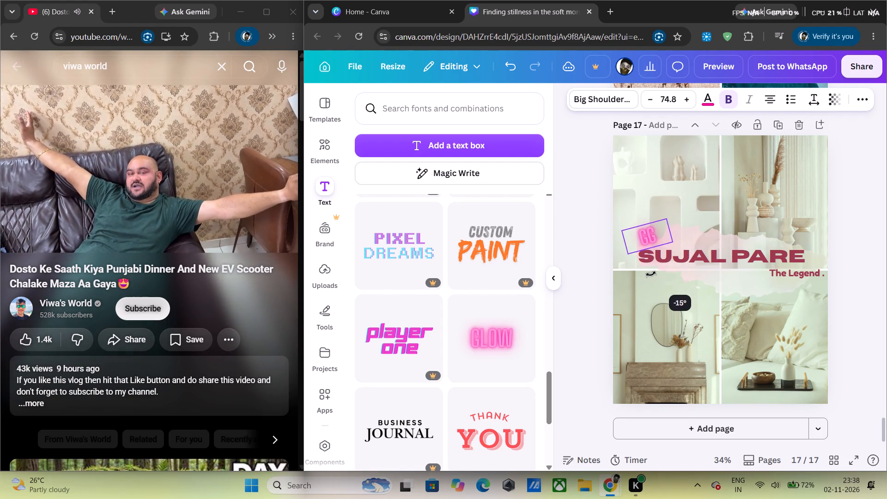
left_click_drag(651, 274, 651, 274)
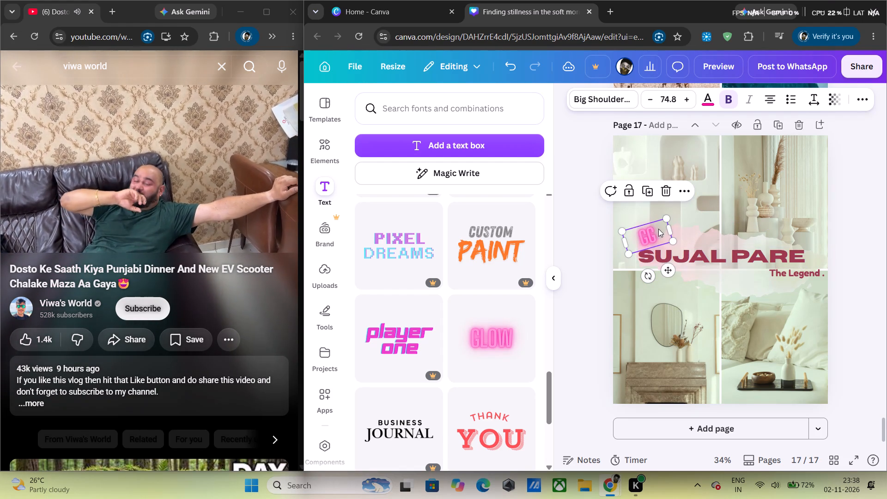
left_click(583, 206)
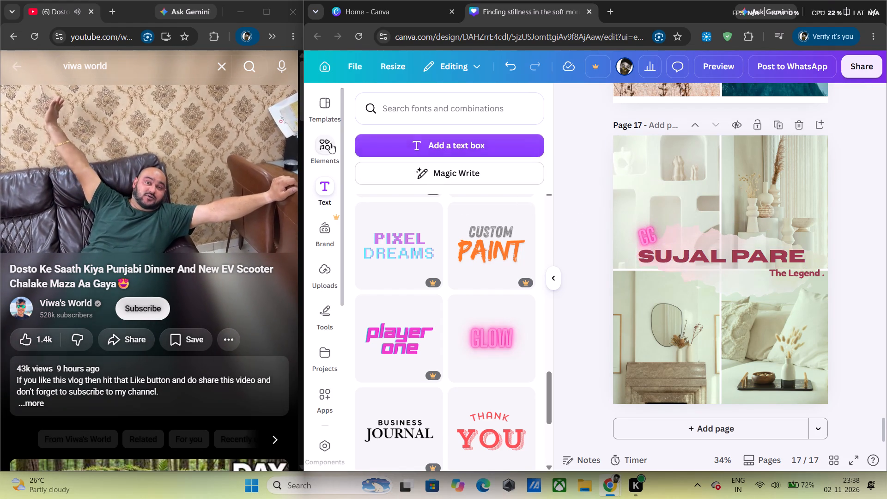
Find the black location, globe and phone icons among the recently used elements.
left_click(331, 144)
scroll(419, 255, "down", 4)
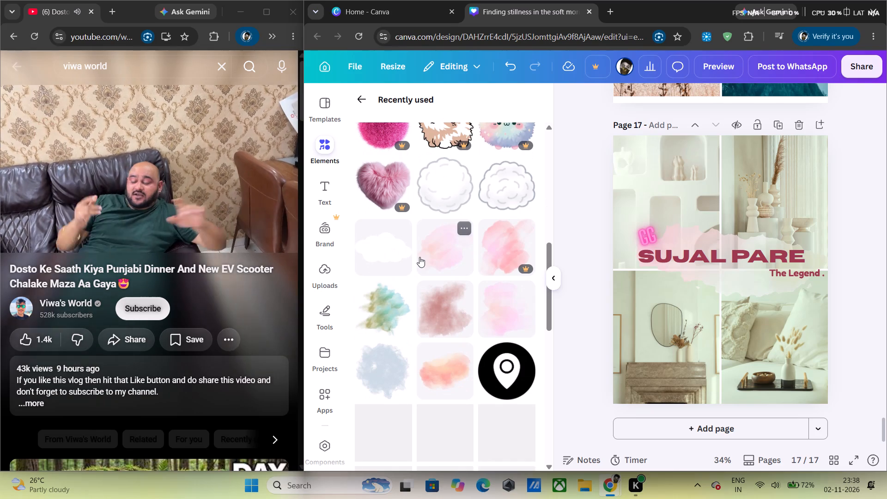
scroll(419, 259, "down", 2)
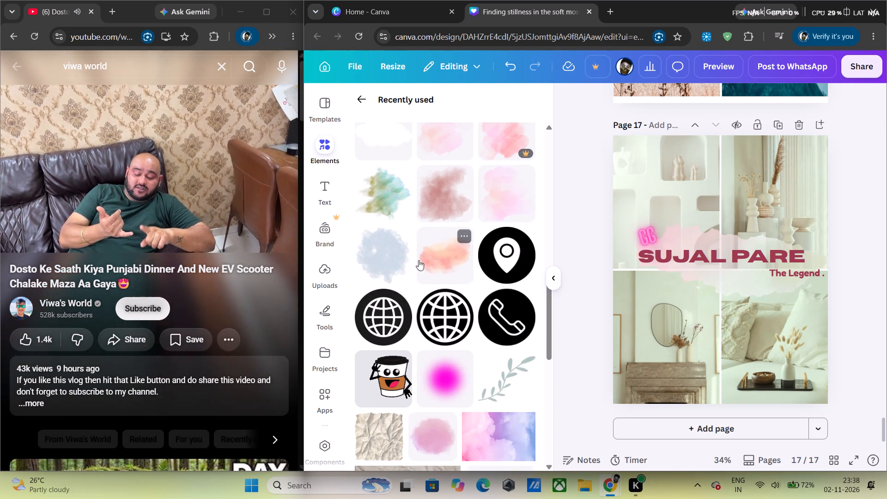
Enlarge the pink watercolour splash slightly so it extends further to both sides behind the name title.
left_click(723, 281)
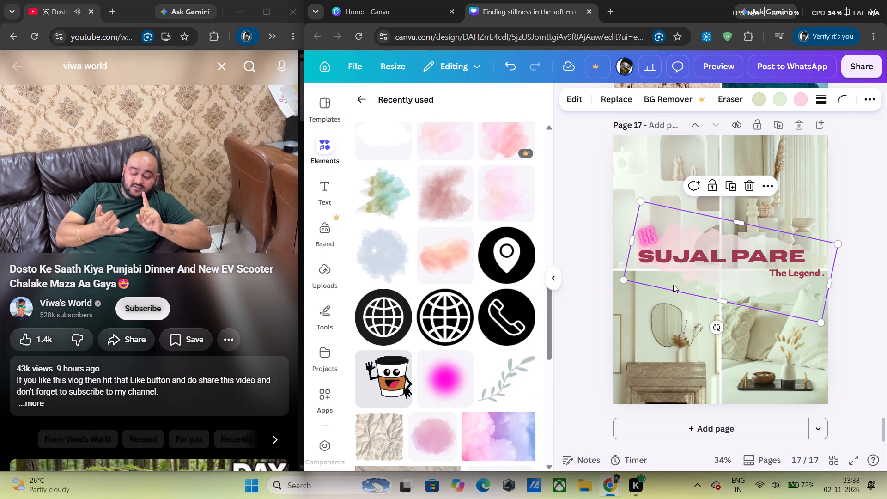
left_click_drag(624, 279, 614, 282)
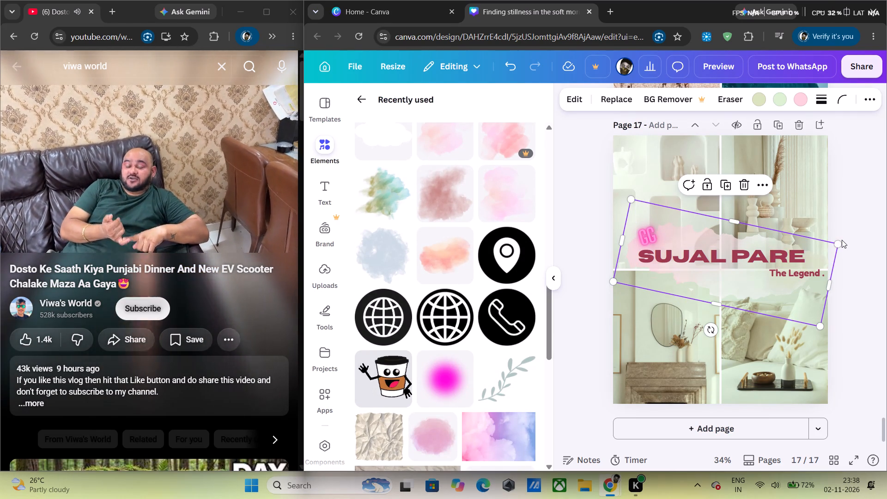
left_click_drag(837, 241, 843, 239)
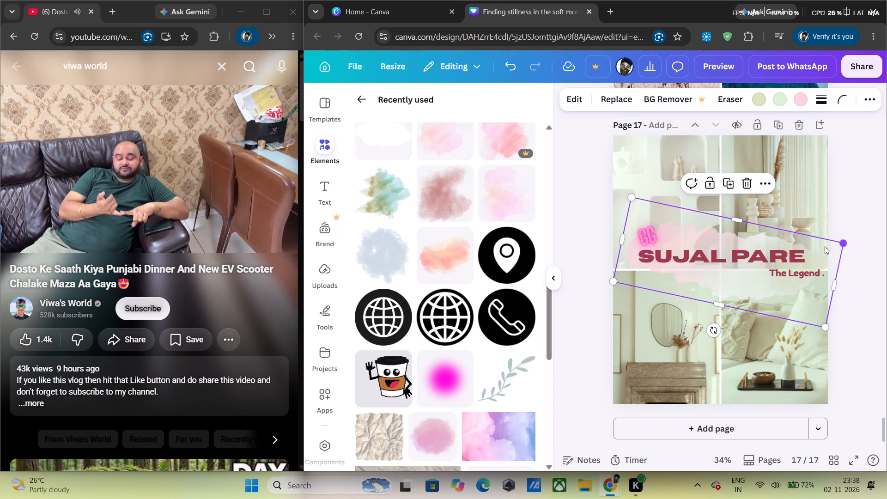
left_click(616, 186)
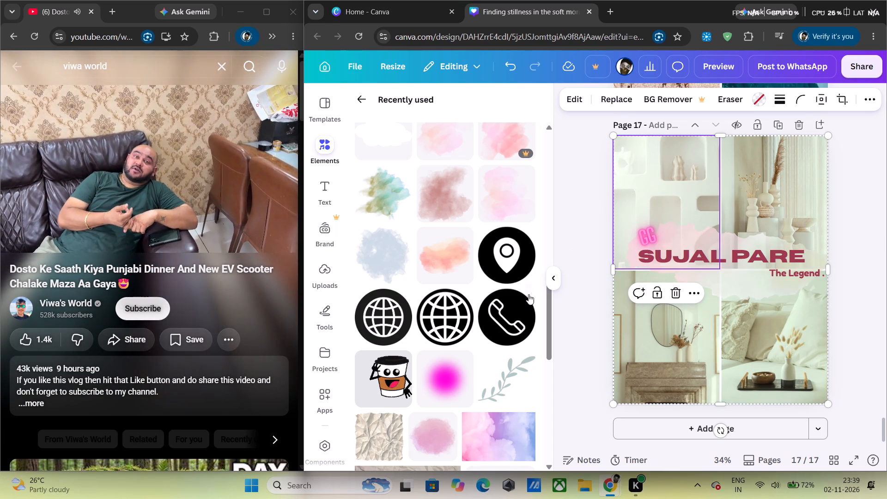
Add the black location pin, phone and white-outlined globe icons from the recently used elements to page 17.
left_click(512, 268)
left_click(511, 289)
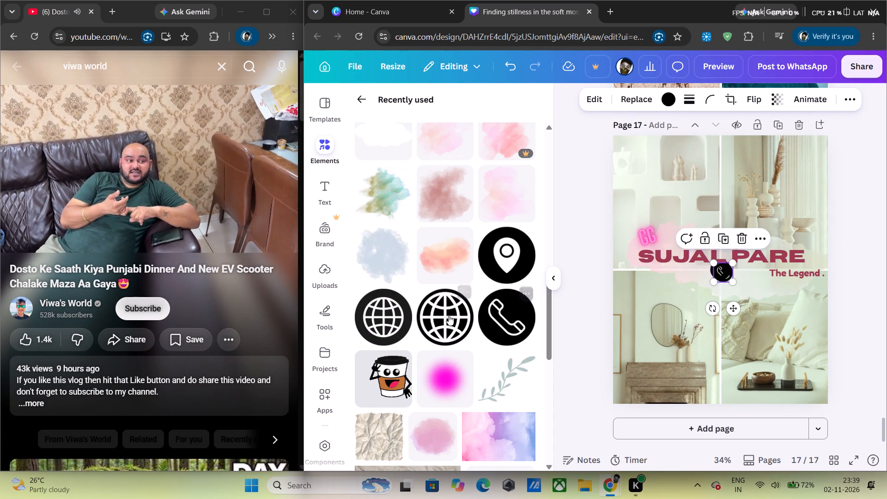
left_click(447, 316)
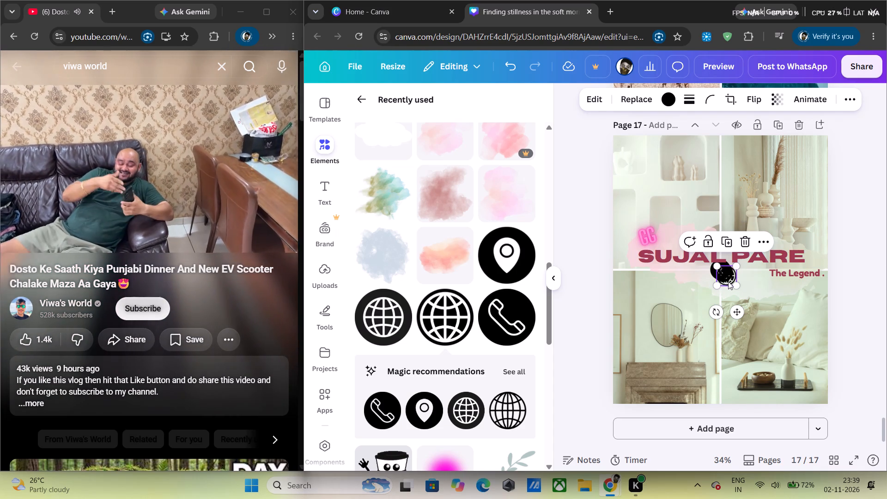
Move the globe icon clear of the other icons, to just below and left of the text "The Legend .".
left_click_drag(728, 281, 753, 293)
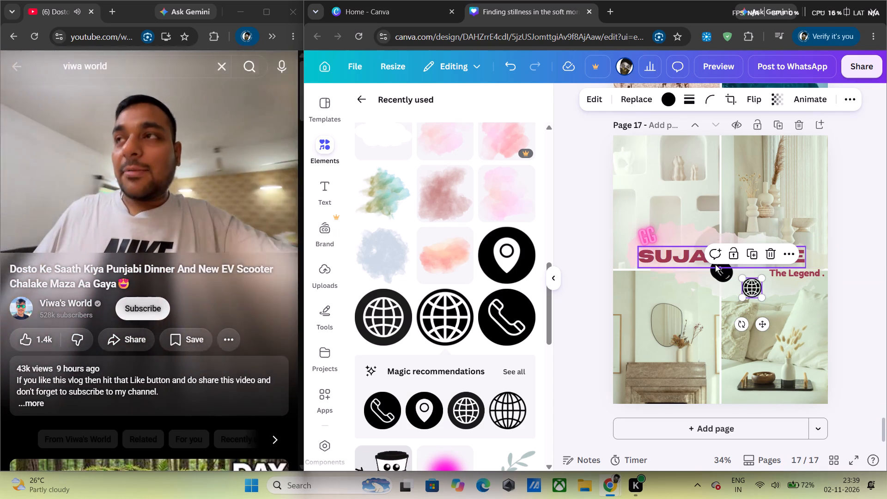
Select the phone icon in the page's layer list and place it directly left of the globe icon, level with it.
left_click(716, 272)
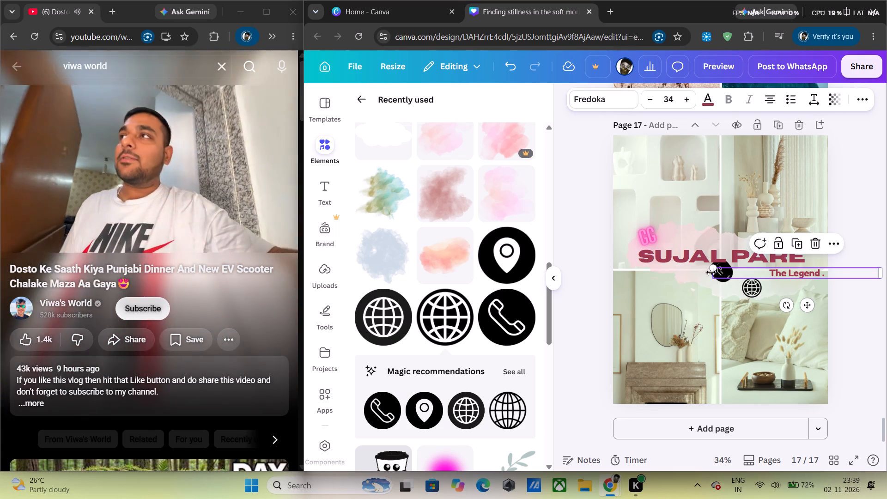
left_click(713, 268)
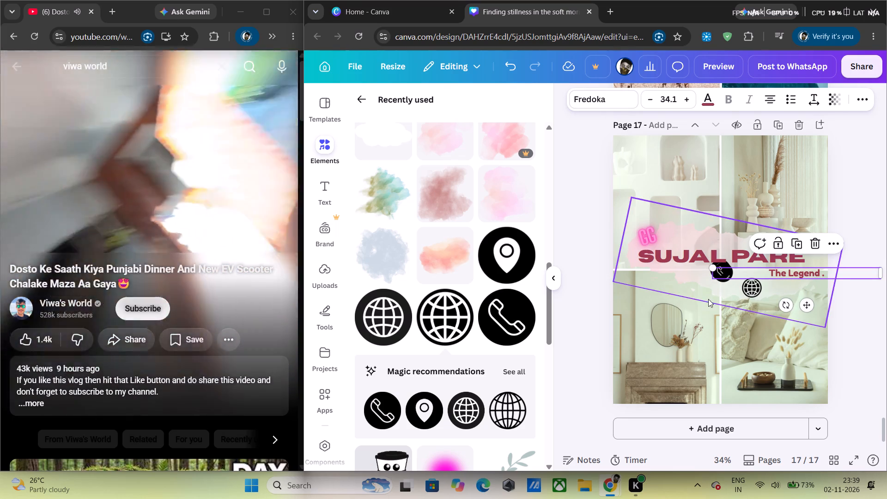
key("alt+1")
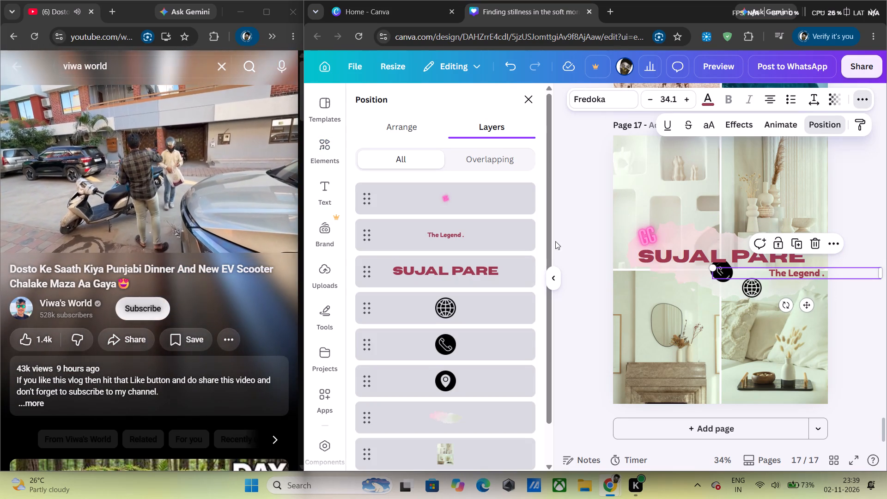
left_click(435, 347)
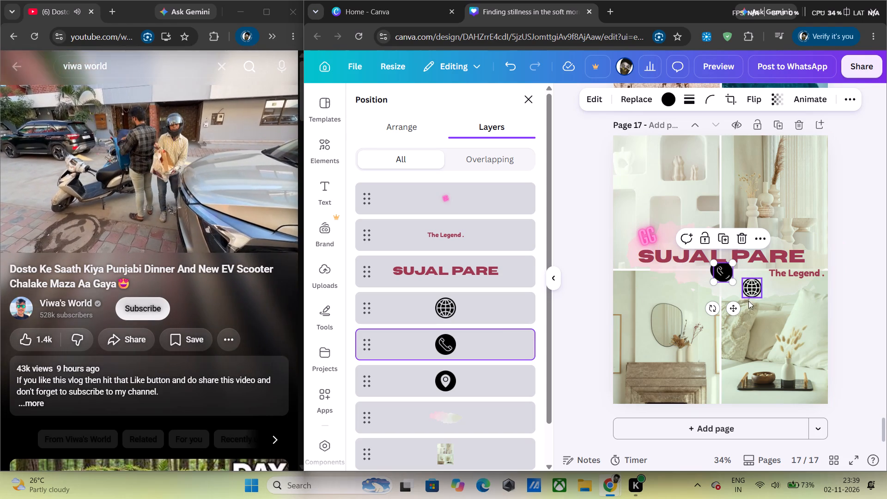
left_click_drag(735, 310, 725, 347)
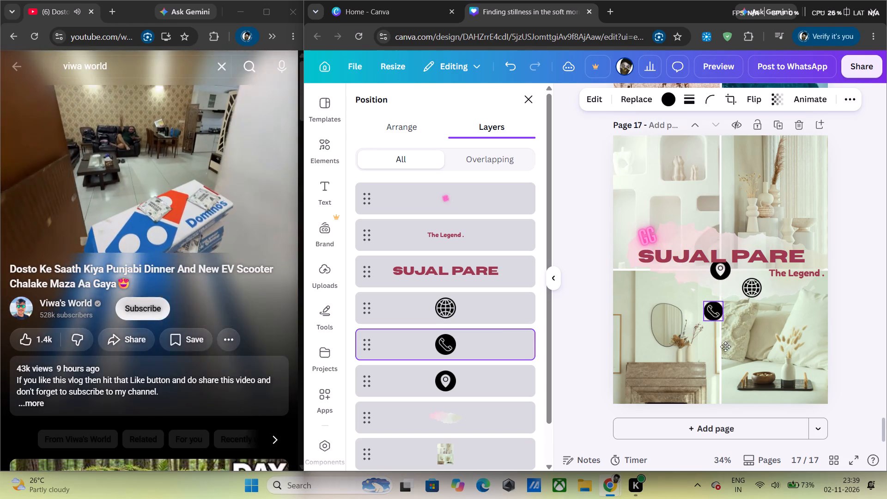
left_click_drag(725, 347, 742, 325)
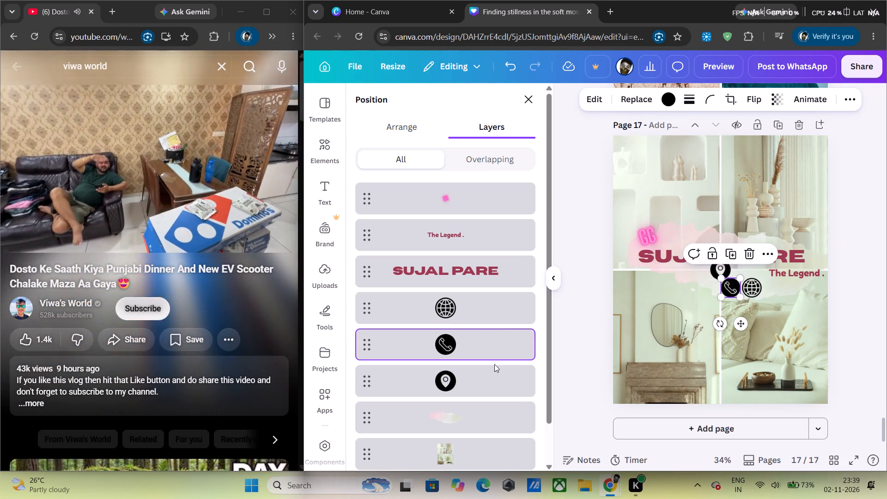
Select the location pin's layer and place the pin left of the phone icon, aligned in one evenly spaced row.
left_click(497, 371)
left_click_drag(733, 304, 723, 312)
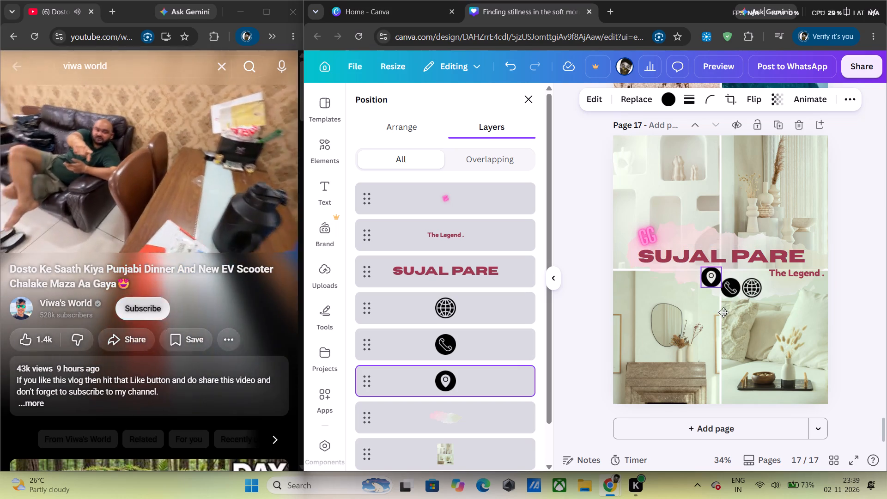
left_click_drag(723, 312, 723, 320)
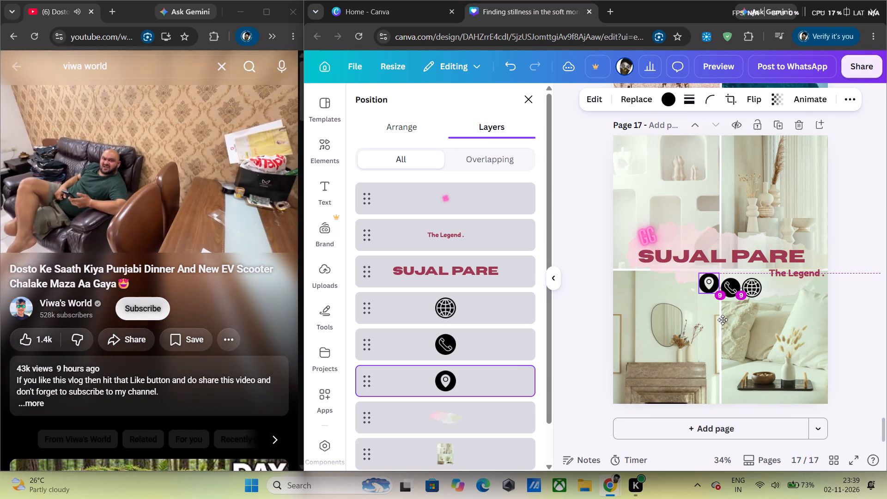
left_click_drag(723, 320, 723, 320)
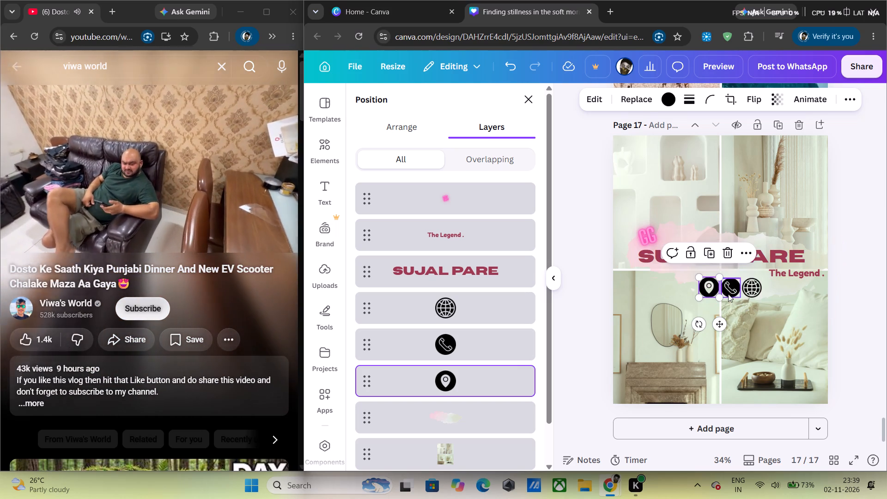
Select the location pin, phone and globe icon layers together and enlarge the three icons slightly as one row.
left_click(728, 294)
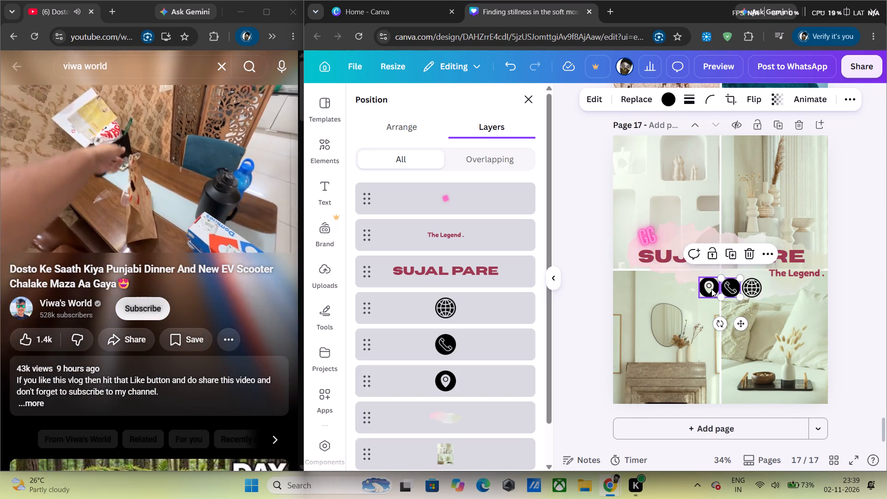
key("alt+1")
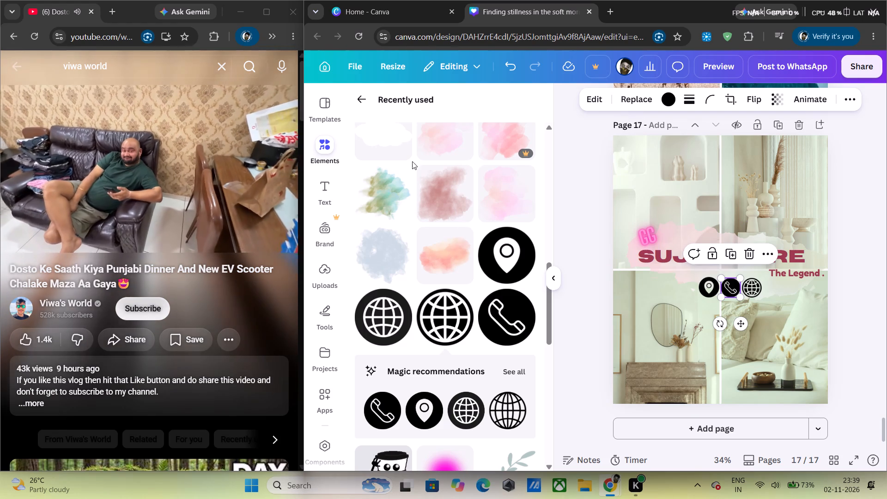
left_click(361, 105)
key("alt+1")
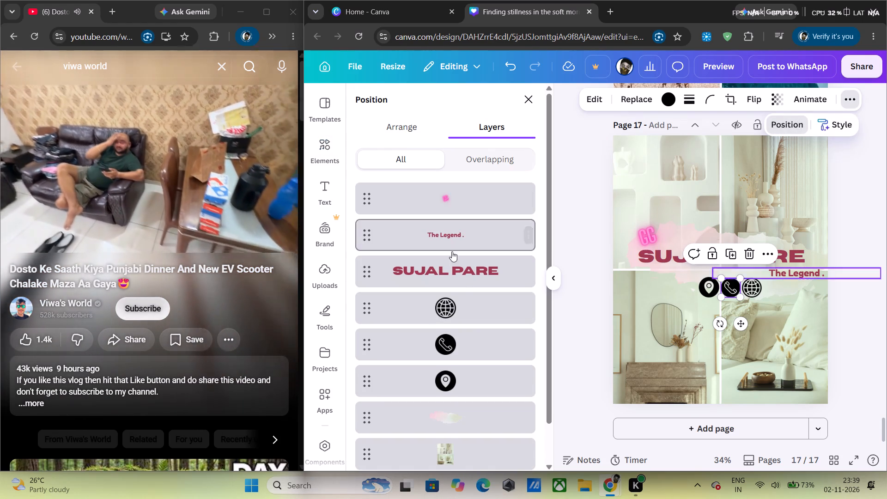
scroll(464, 279, "down", 2)
left_click(447, 259, "ctrl")
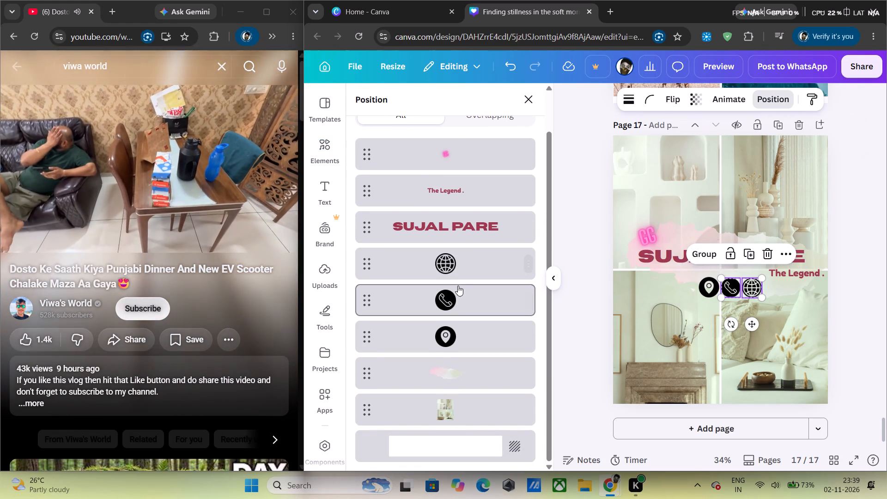
left_click(458, 297, "ctrl")
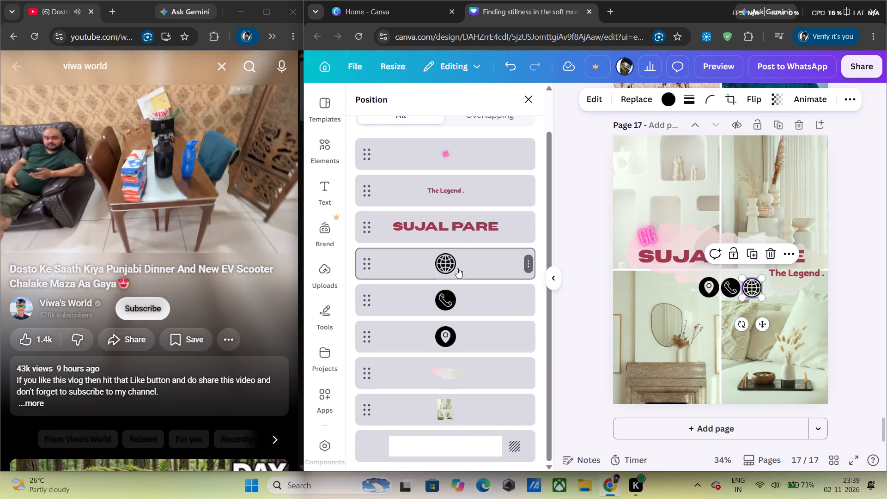
left_click(457, 268, "ctrl")
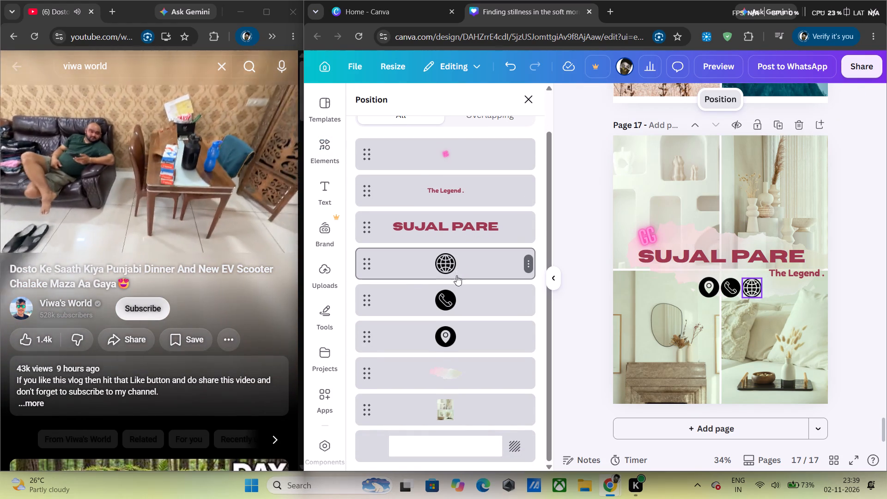
left_click(464, 297, "ctrl")
left_click(462, 331, "ctrl")
left_click(465, 266, "ctrl")
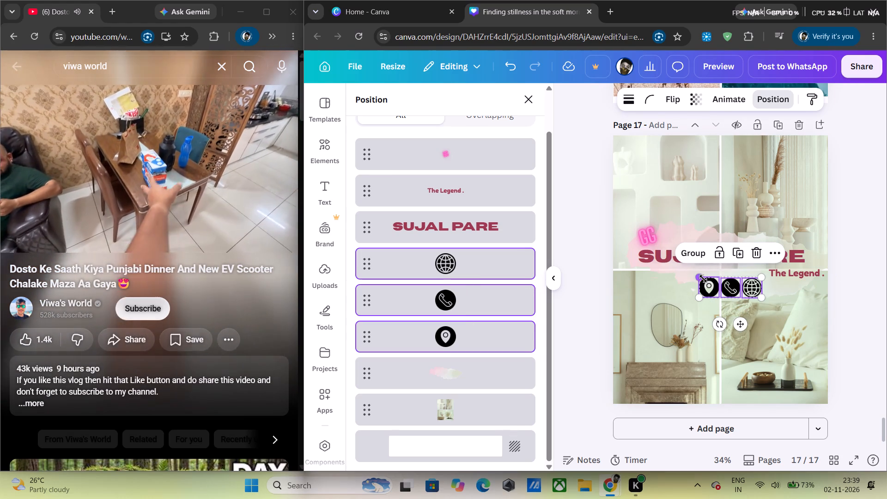
left_click_drag(701, 277, 702, 278)
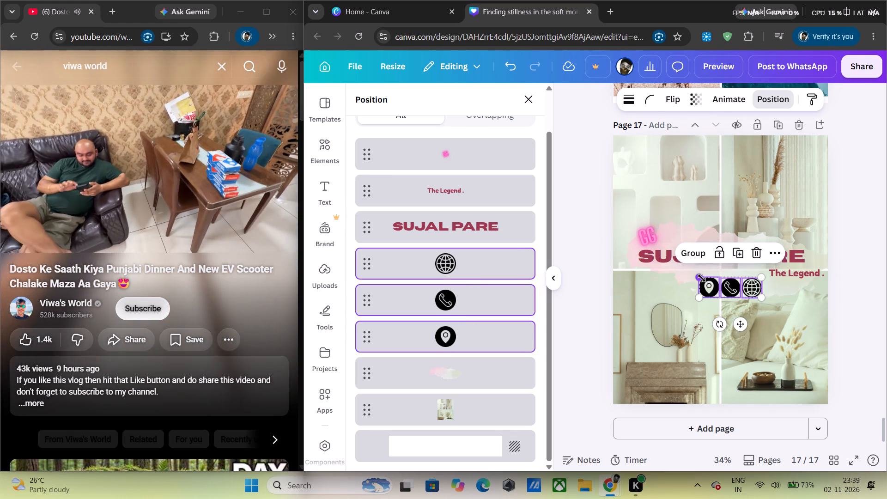
left_click_drag(702, 278, 695, 279)
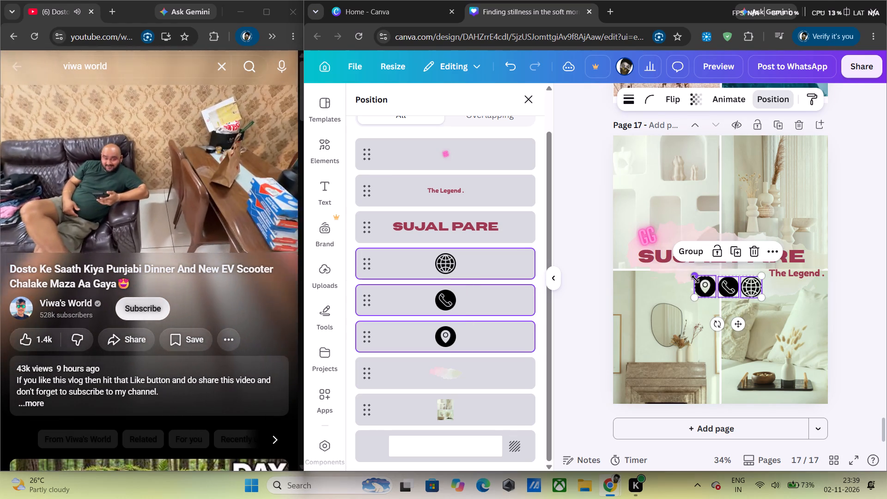
Move the row of three icons to the top of page 17, centred horizontally near the upper edge.
left_click_drag(738, 321, 725, 190)
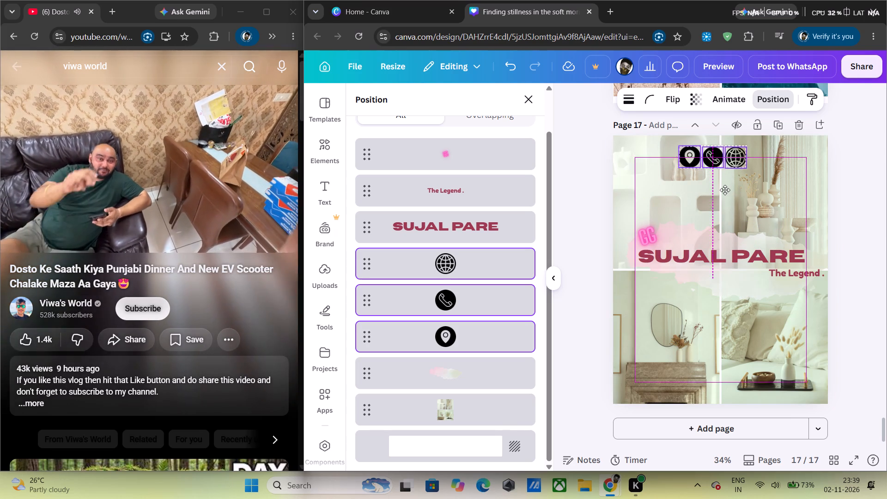
left_click_drag(725, 190, 729, 188)
Resize the location pin icon alone to 104 by 104 so it lines up with the phone and globe icons.
scroll(743, 161, "up", 1, "ctrl")
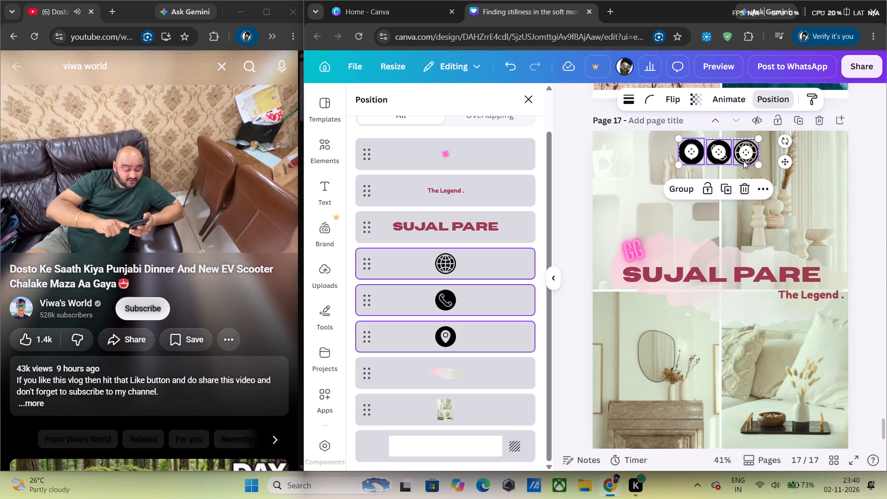
scroll(790, 159, "up", 5, "ctrl")
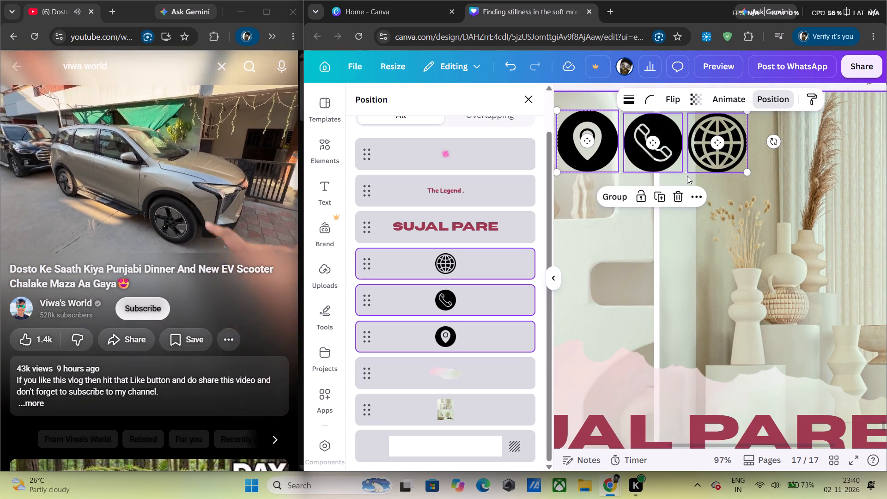
scroll(695, 176, "down", 2, "ctrl")
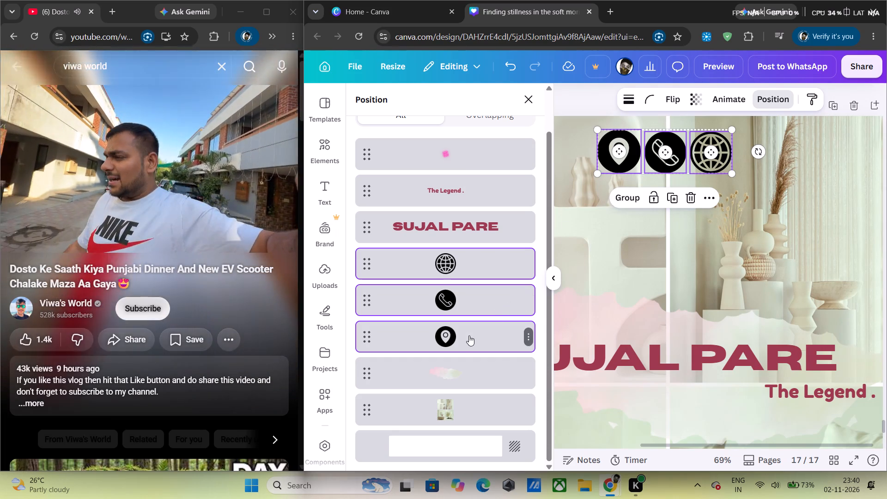
left_click(468, 336)
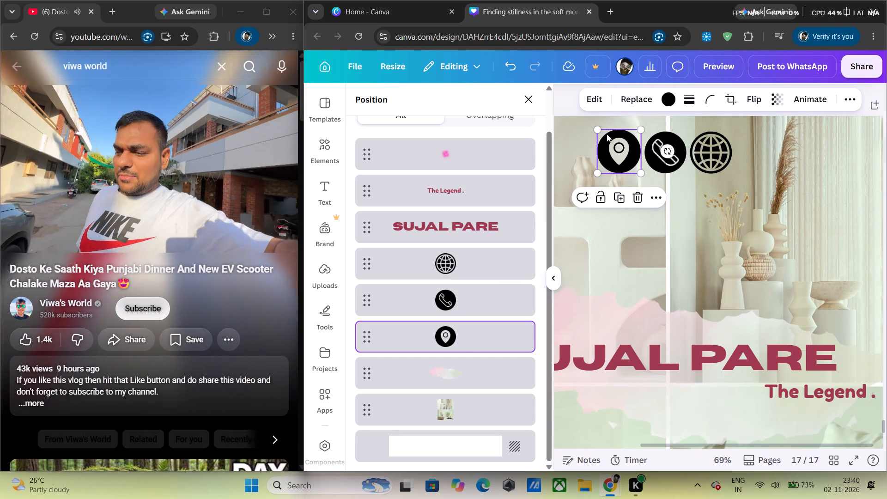
left_click(599, 128)
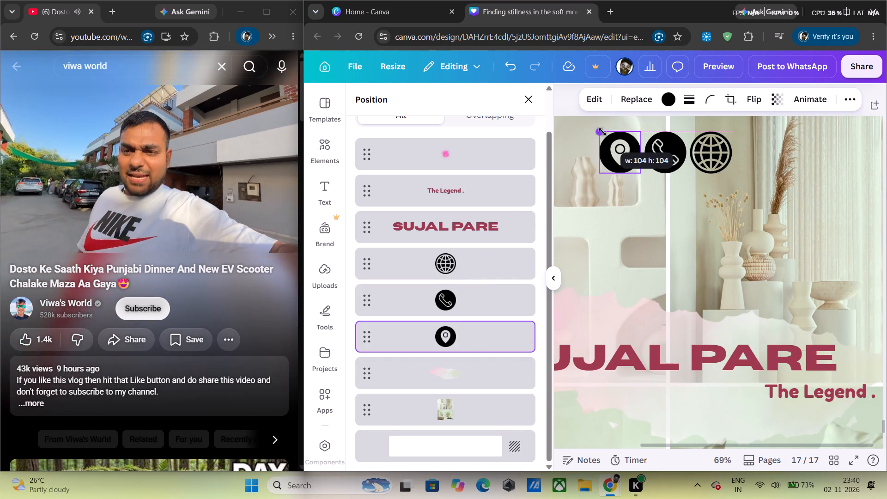
left_click(639, 172)
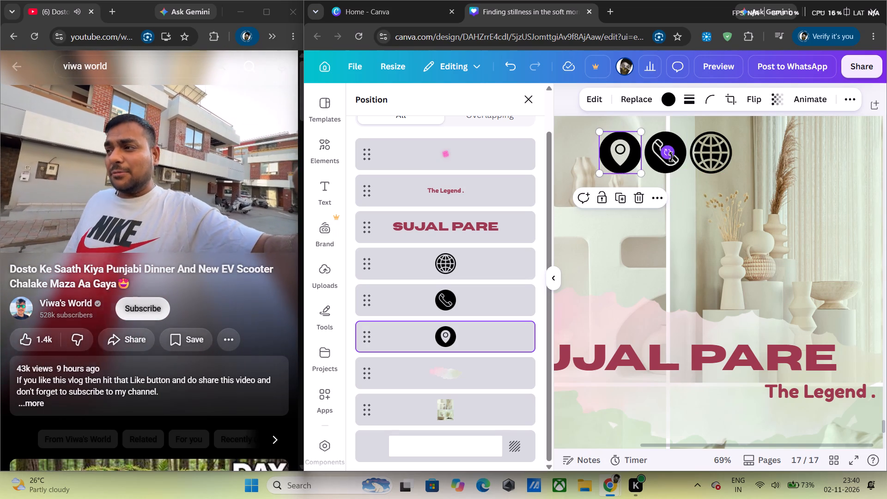
Select all three icon layers, scale the icons down slightly together and recentre the row a little closer to the page's top edge.
left_click(680, 158)
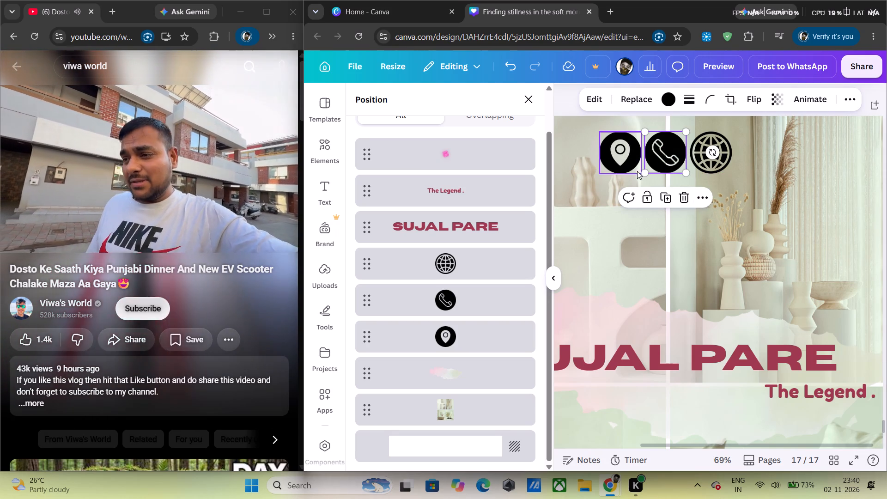
left_click(629, 166, "ctrl")
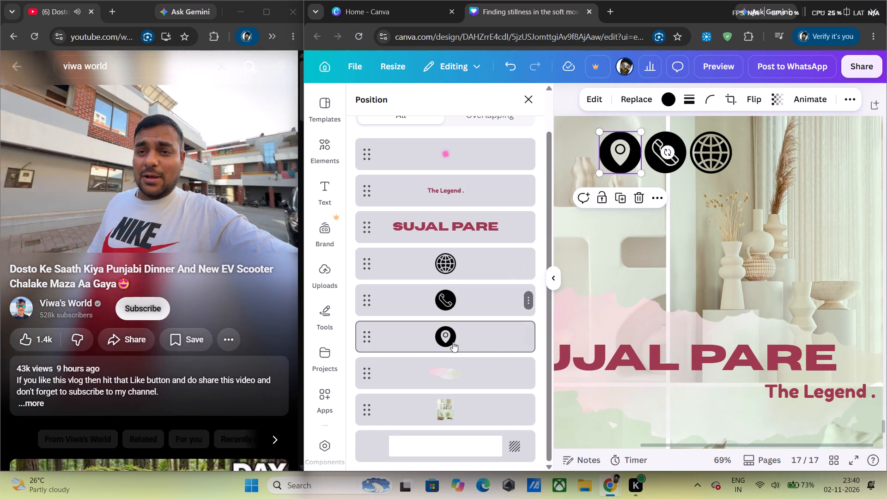
left_click(455, 339, "ctrl")
left_click(465, 303, "ctrl")
left_click(473, 267, "ctrl")
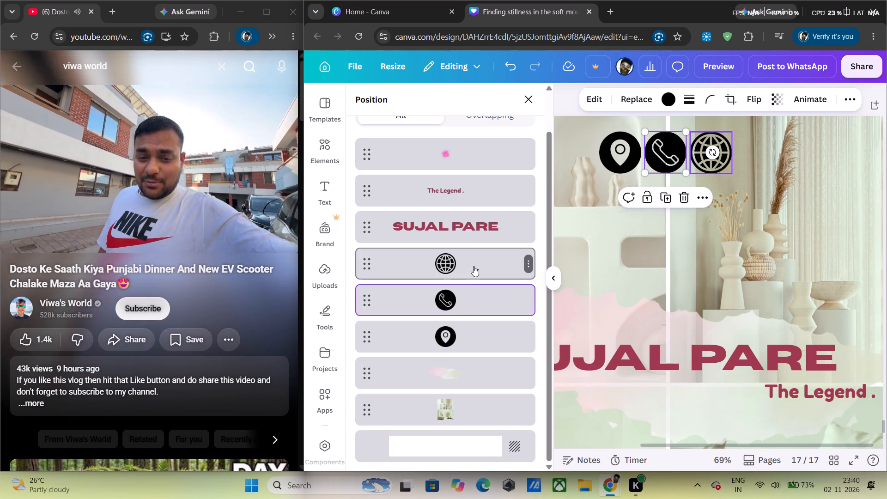
left_click(474, 335, "ctrl")
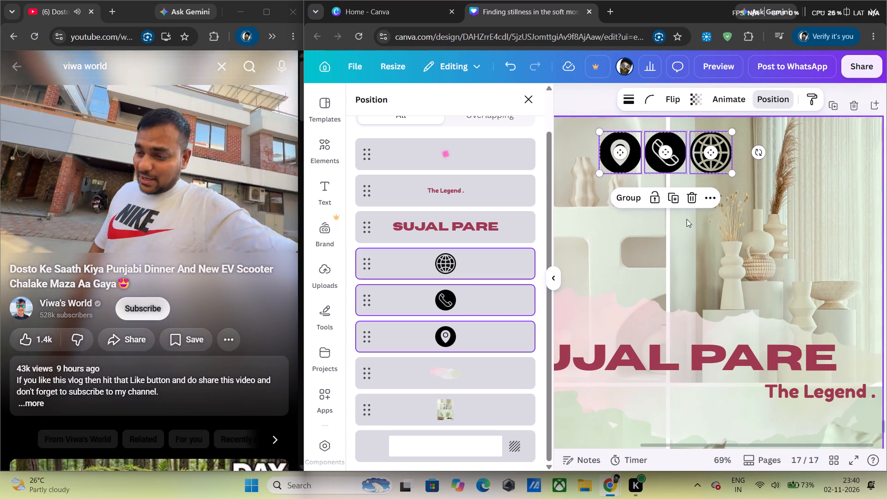
left_click_drag(731, 172, 727, 171, "ctrl")
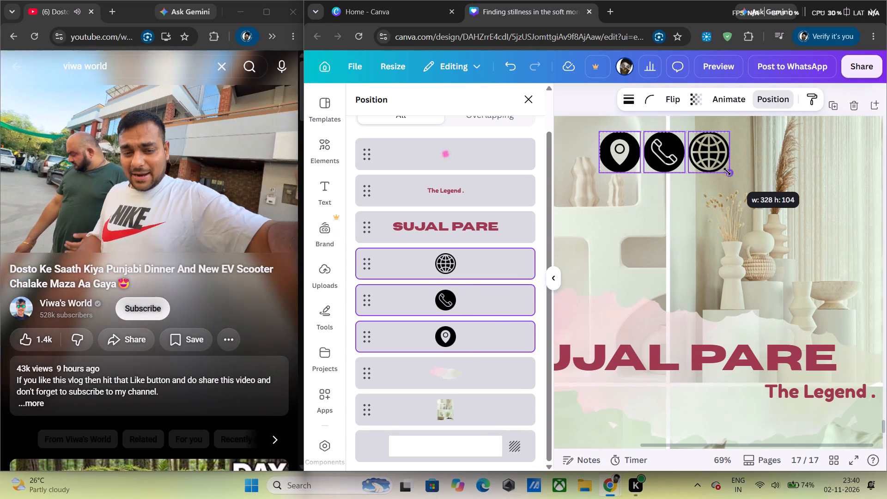
left_click_drag(727, 171, 725, 170, "ctrl")
left_click_drag(674, 162, 679, 162, "ctrl")
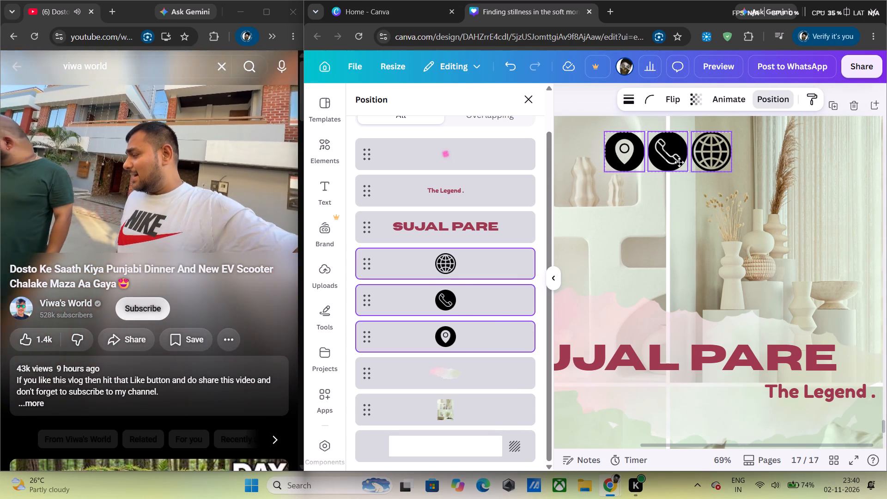
left_click_drag(679, 162, 681, 158, "ctrl")
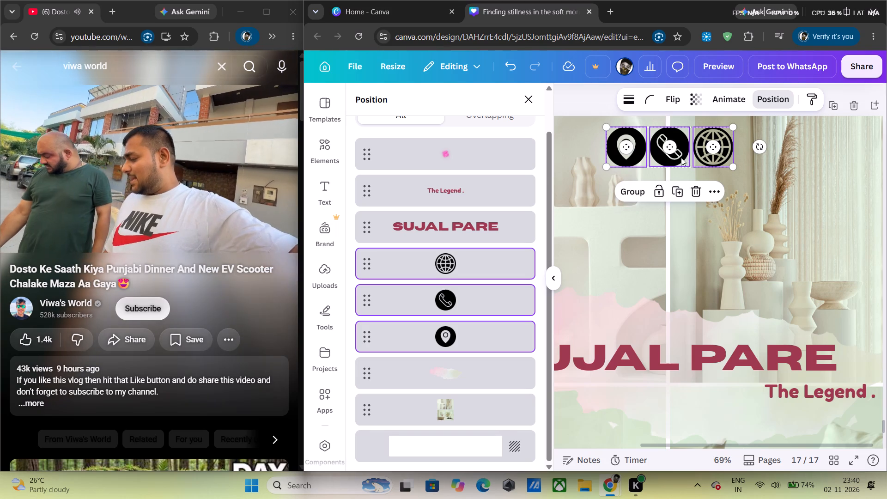
Reduce the three icons' opacity slightly below full with the transparency setting, fine-tune it, and deselect them.
left_click(699, 106)
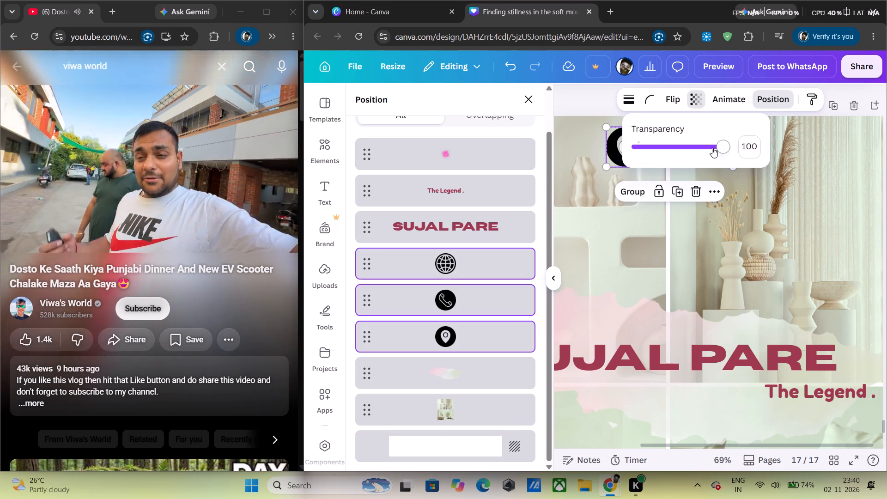
left_click_drag(713, 148, 706, 150)
left_click(597, 107)
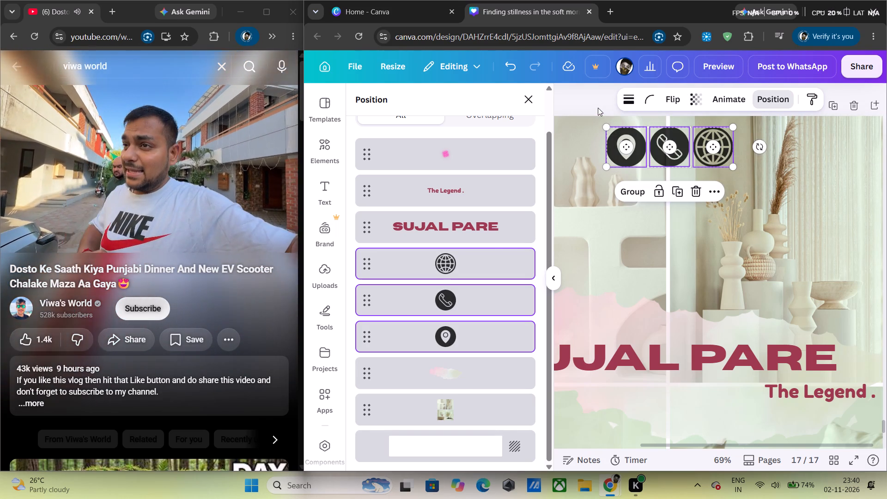
left_click(599, 108)
left_click(698, 104)
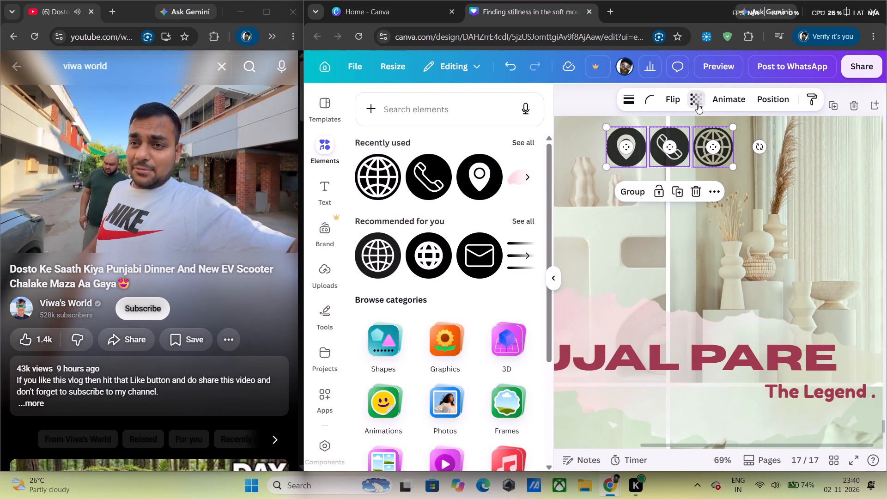
left_click_drag(702, 149, 708, 149)
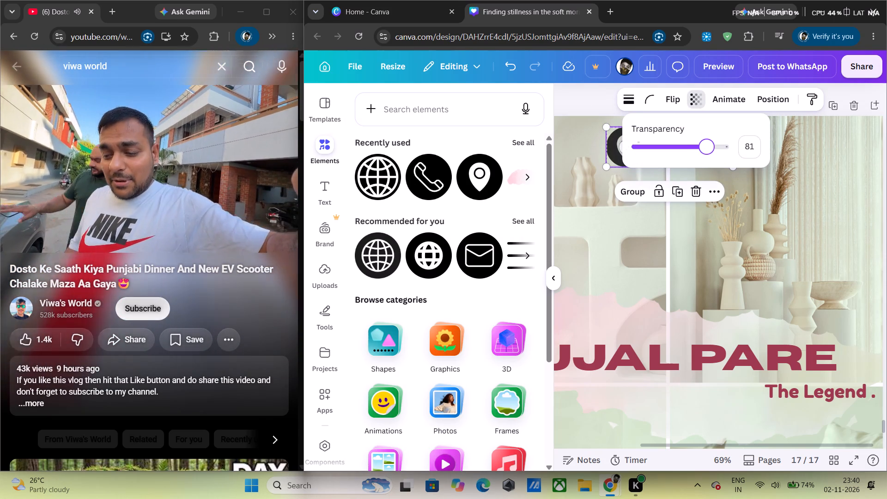
left_click_drag(708, 149, 710, 149)
double_click(597, 108)
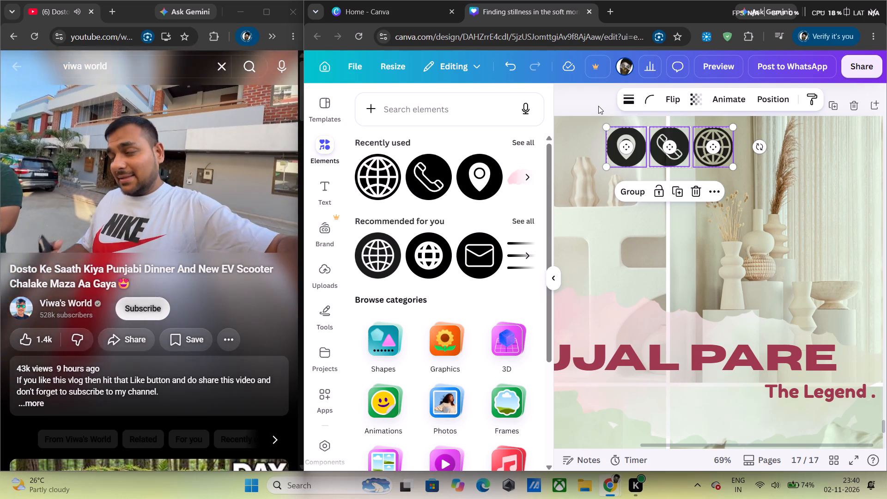
Check the finished layout of page 17 as a whole and add a new blank page after it.
scroll(695, 144, "down", 1, "ctrl")
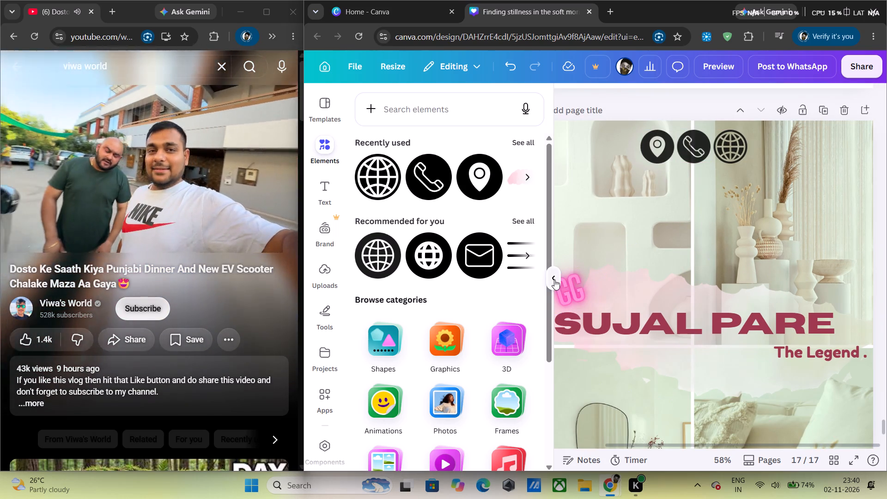
left_click(554, 279, "ctrl")
scroll(742, 225, "down", 1)
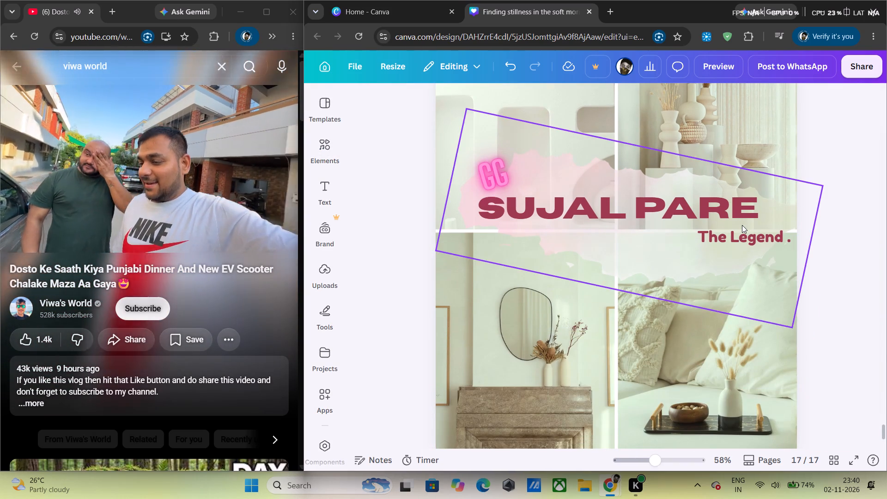
scroll(677, 156, "down", 1, "ctrl")
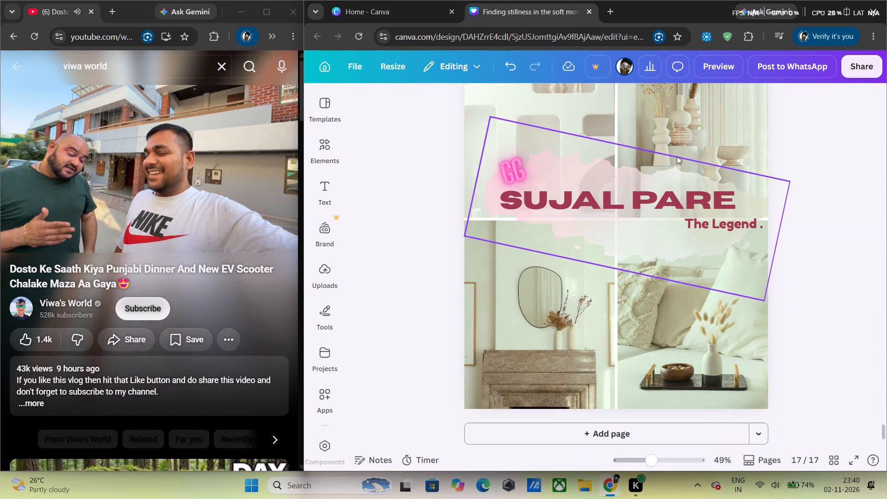
scroll(677, 156, "down", 1, "ctrl")
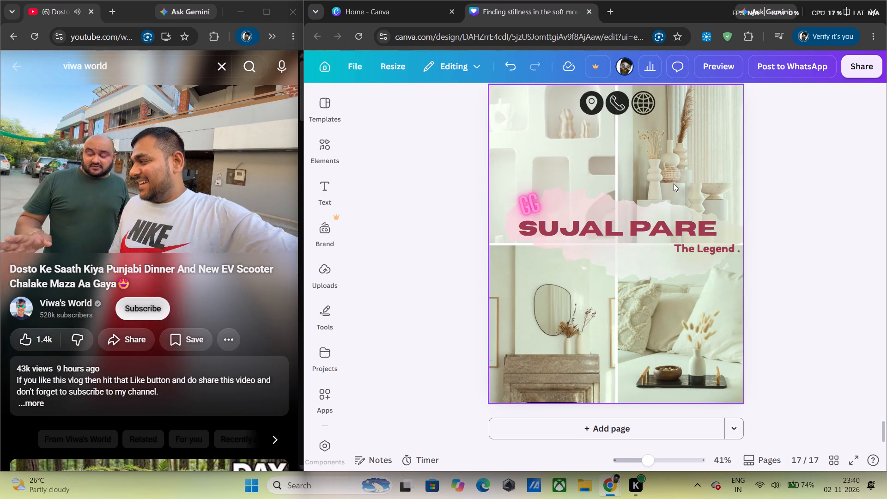
scroll(674, 183, "up", 1)
scroll(673, 183, "down", 1)
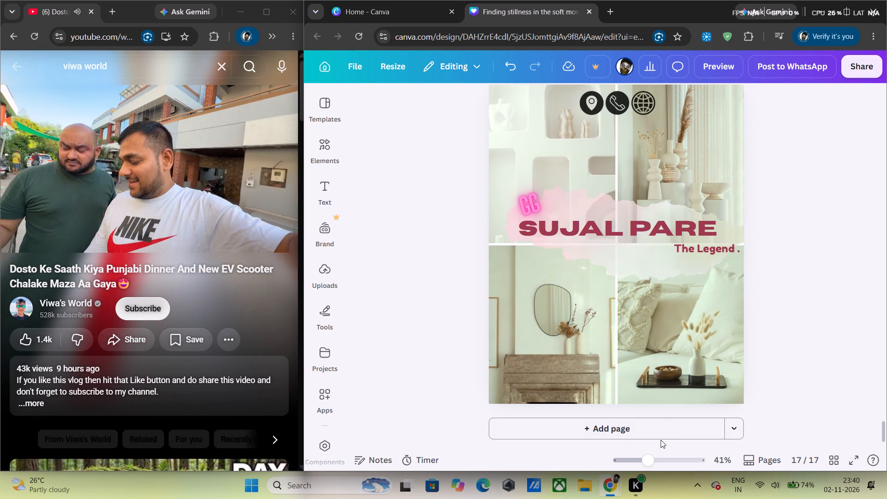
left_click(661, 432)
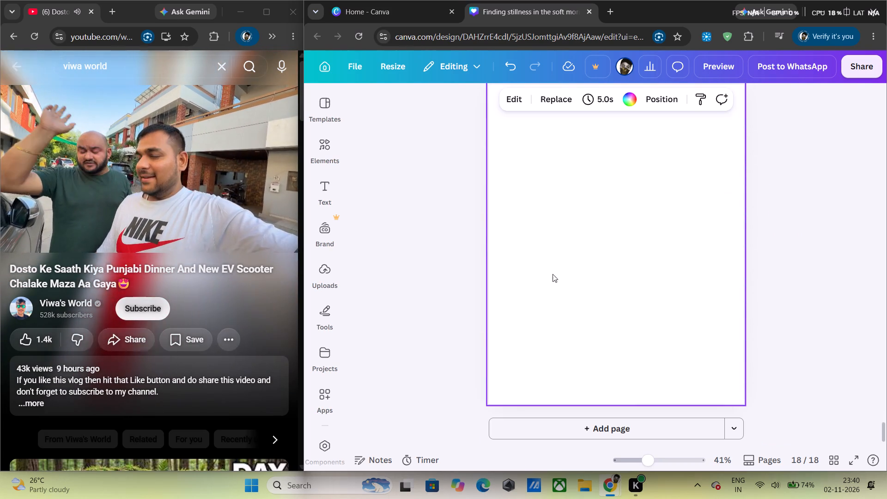
Browse the templates and apply the coffee page of "Trendy Cute Day in My Life Journal Carousel Instagram Post" to page 18.
left_click(309, 101)
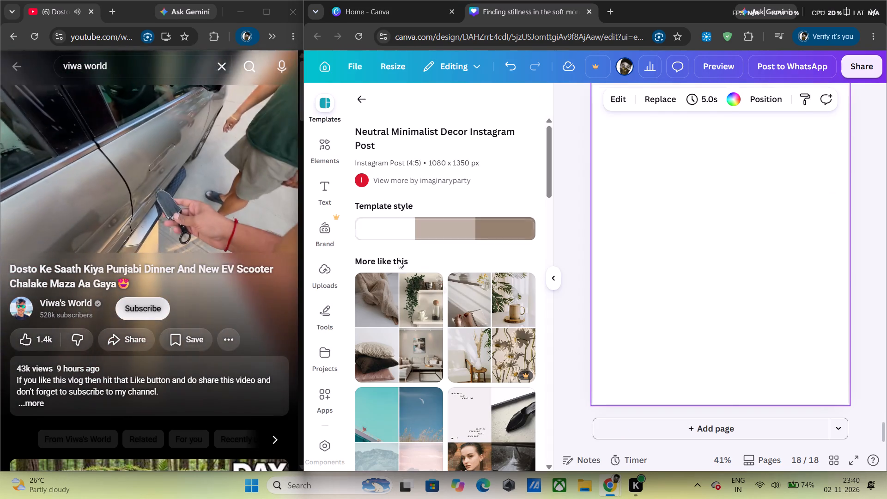
scroll(432, 282, "down", 6)
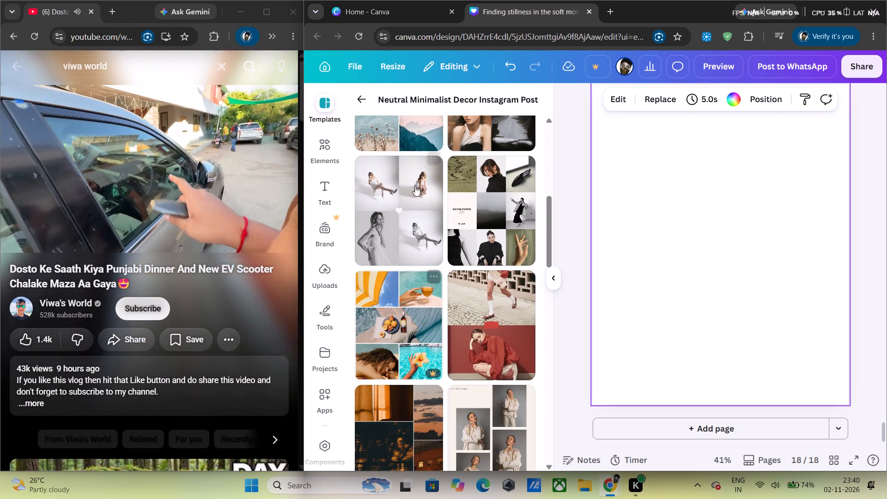
left_click(366, 95)
scroll(456, 297, "down", 3)
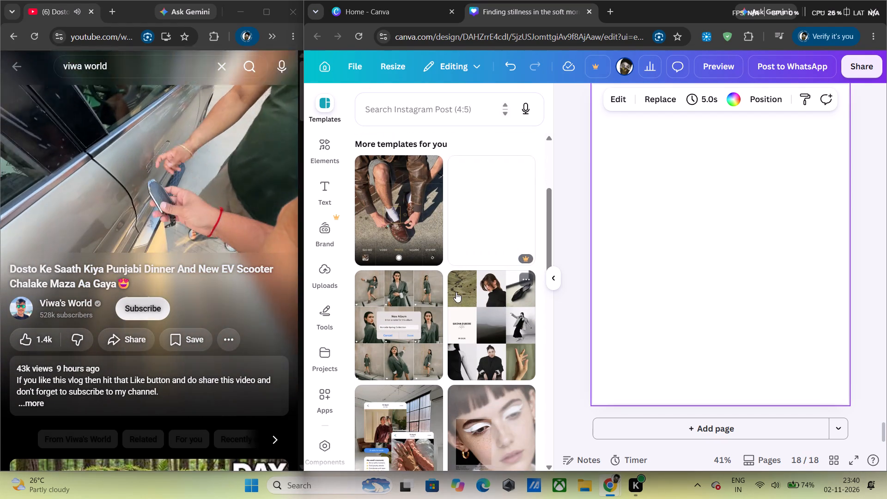
scroll(456, 291, "down", 5)
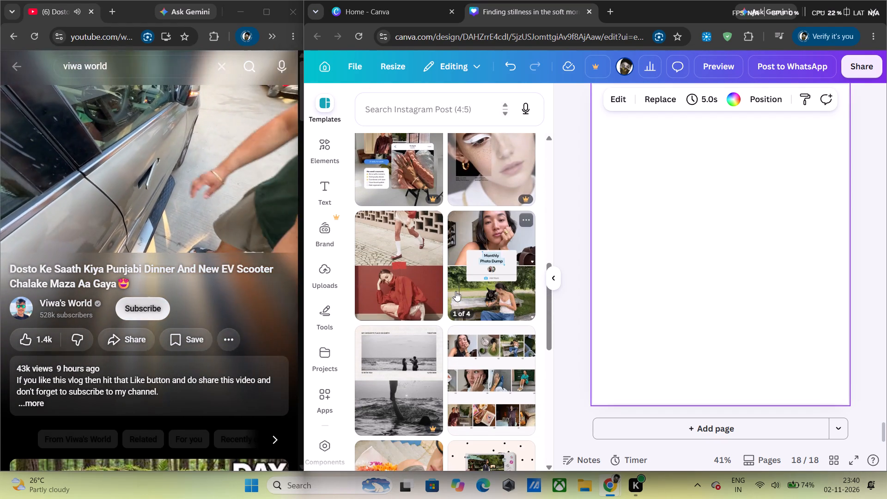
scroll(456, 291, "down", 9)
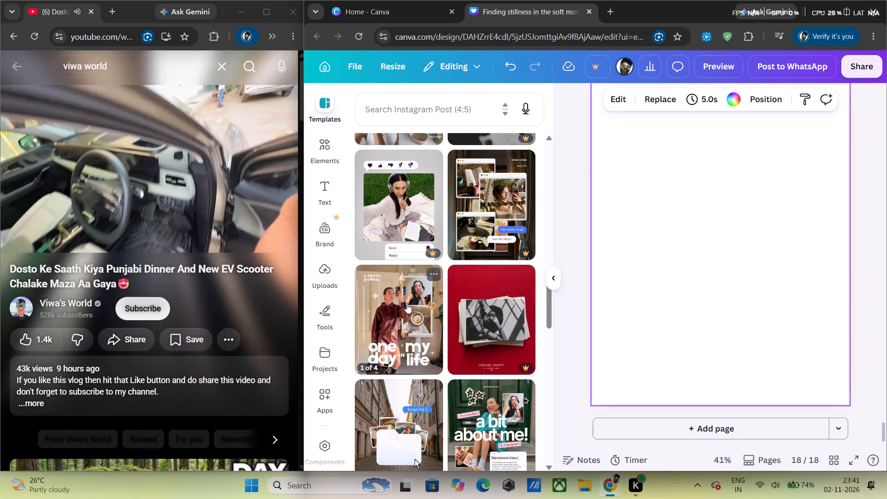
left_click(407, 303)
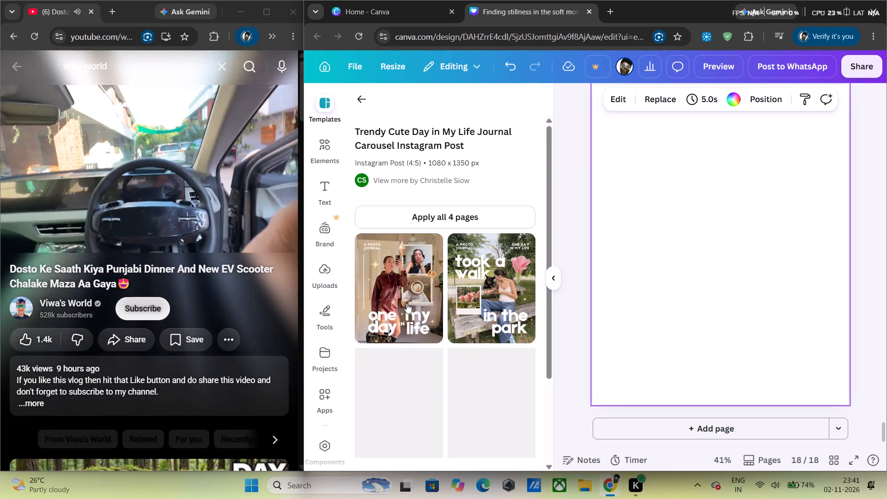
scroll(405, 363, "down", 3)
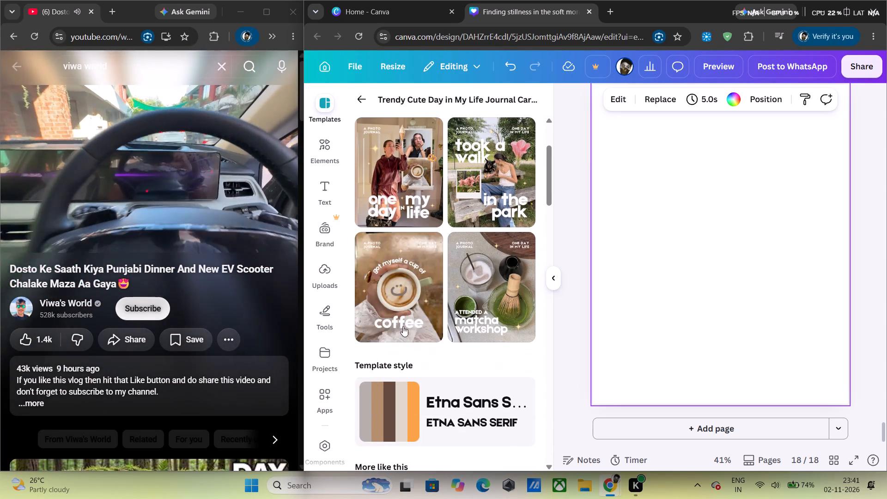
left_click(402, 316)
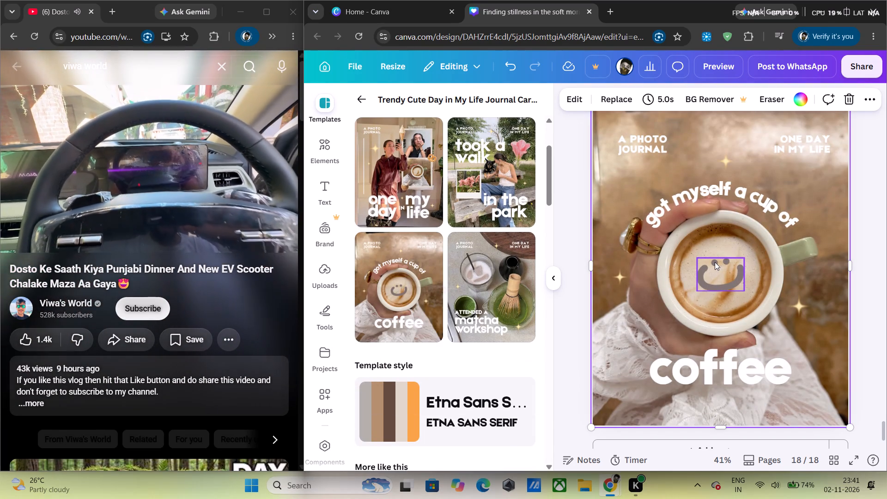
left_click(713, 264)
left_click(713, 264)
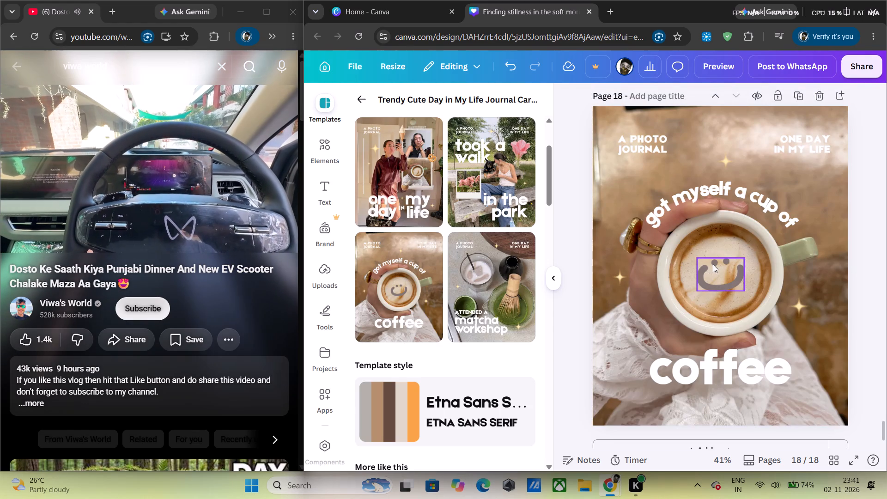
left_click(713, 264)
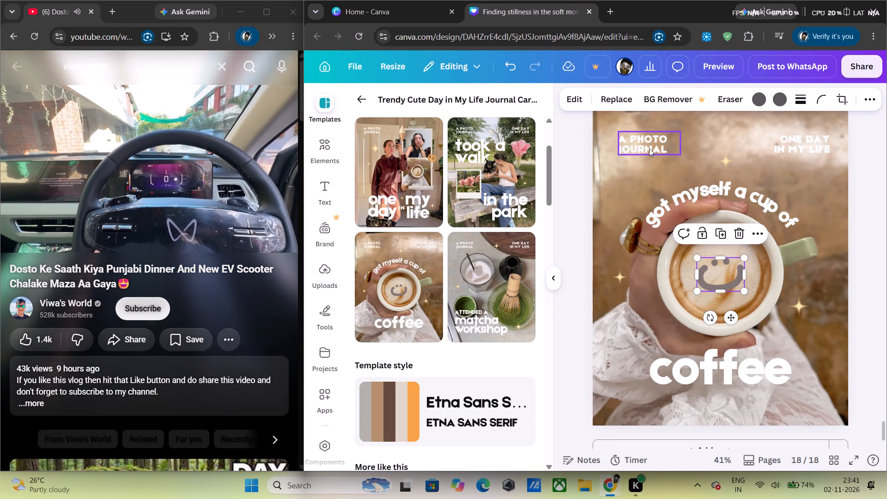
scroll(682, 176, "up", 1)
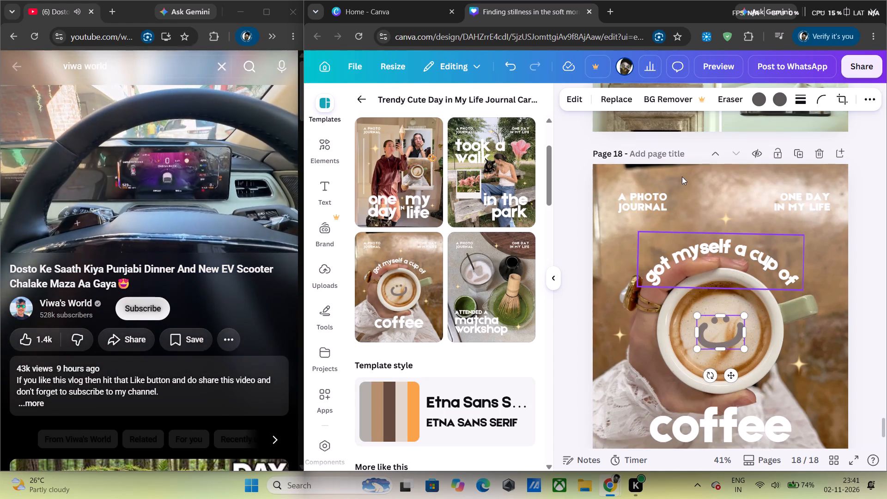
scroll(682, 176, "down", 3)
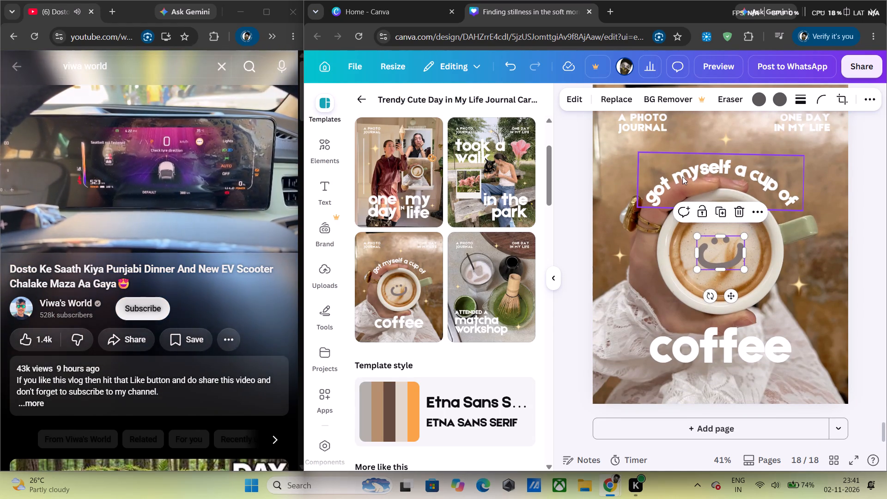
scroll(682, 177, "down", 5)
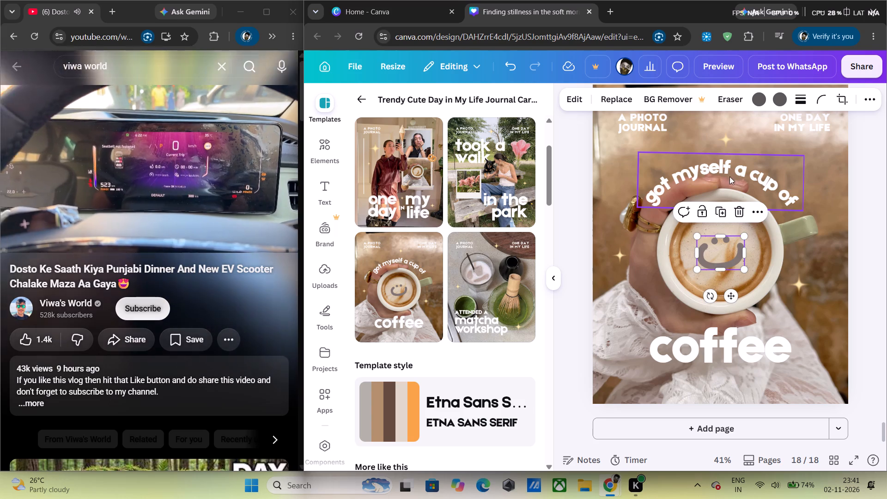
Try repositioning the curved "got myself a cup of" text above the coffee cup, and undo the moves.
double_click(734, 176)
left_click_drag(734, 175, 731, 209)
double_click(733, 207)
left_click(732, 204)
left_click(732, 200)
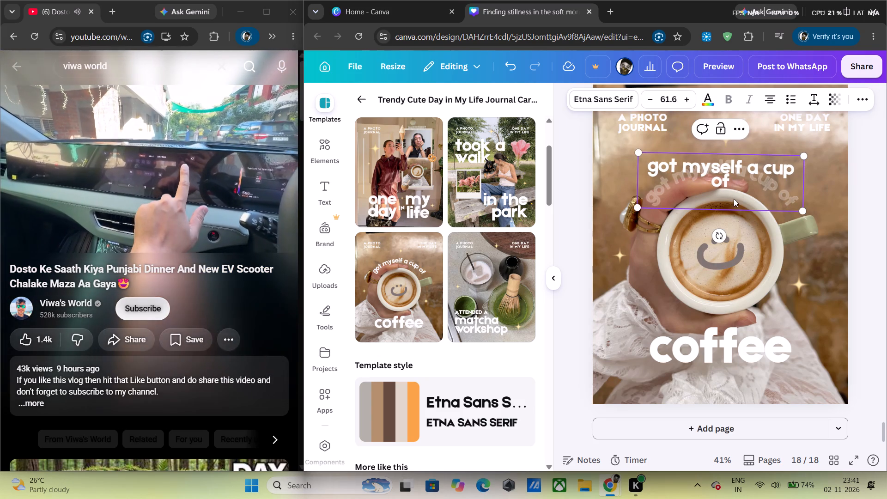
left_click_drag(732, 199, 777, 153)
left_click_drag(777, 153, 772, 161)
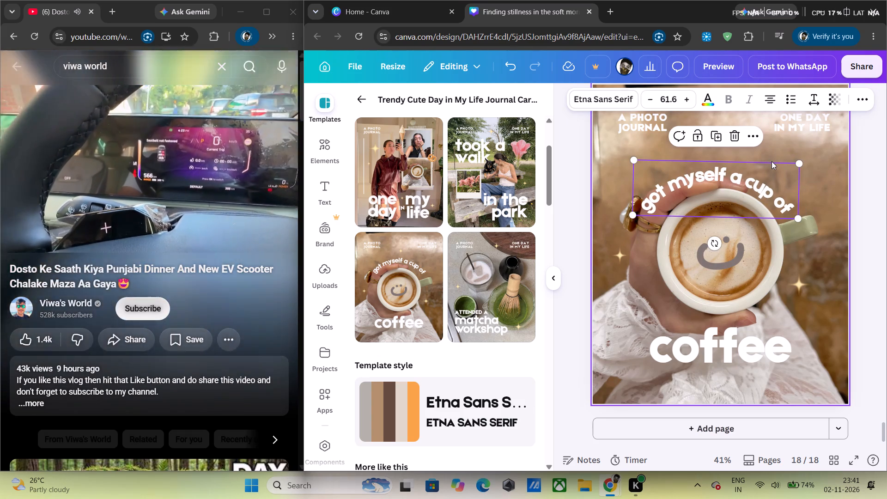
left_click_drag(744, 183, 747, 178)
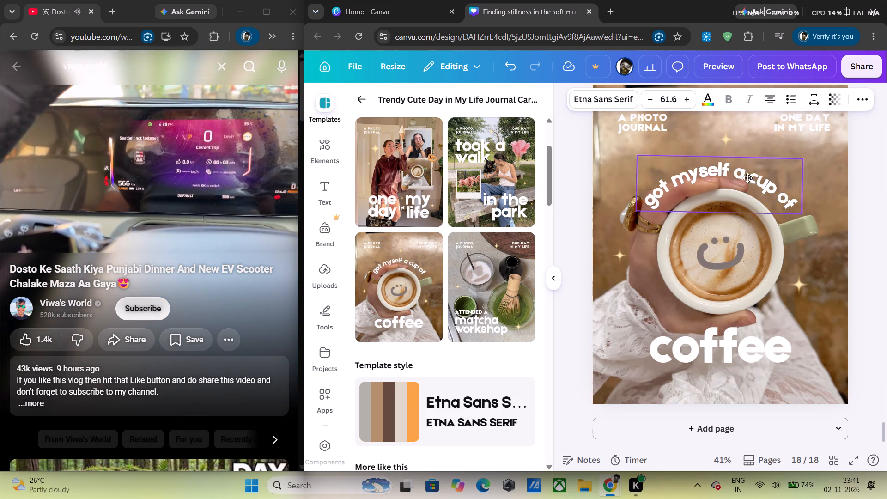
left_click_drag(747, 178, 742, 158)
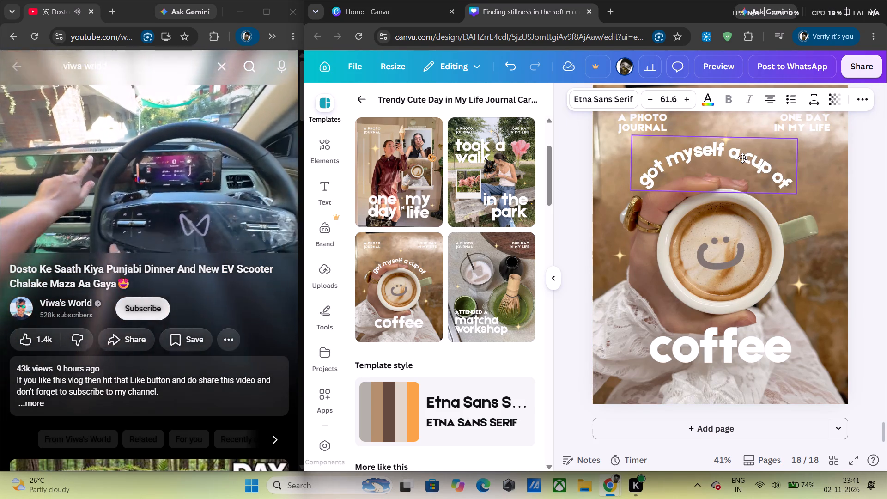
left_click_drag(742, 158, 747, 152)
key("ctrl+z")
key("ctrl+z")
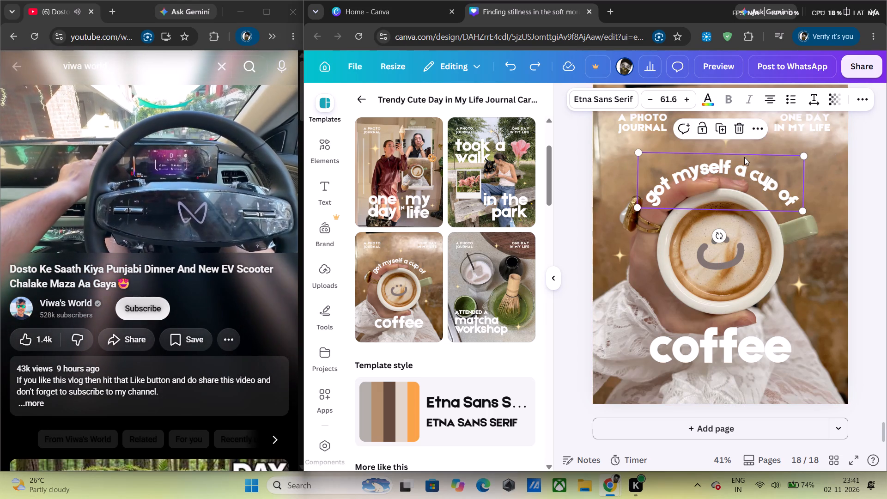
Replace the curved text above the cup with "when u are busy are the in game." and deselect it.
double_click(757, 180)
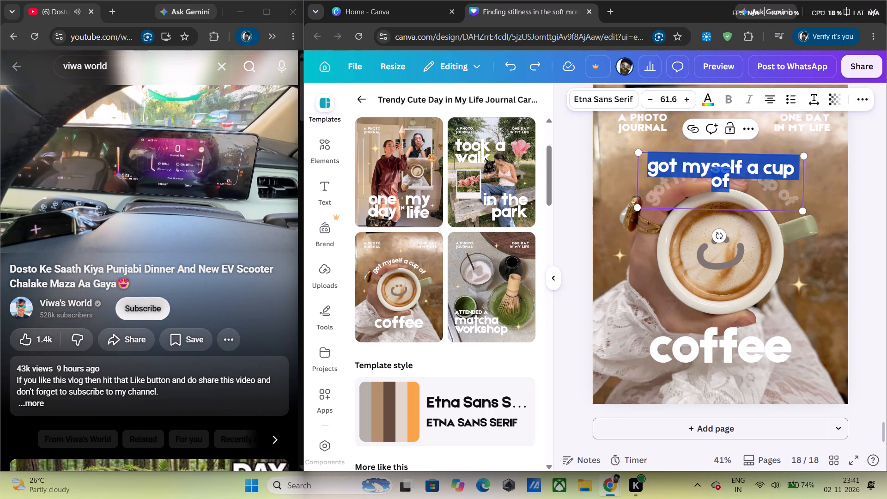
type("WH")
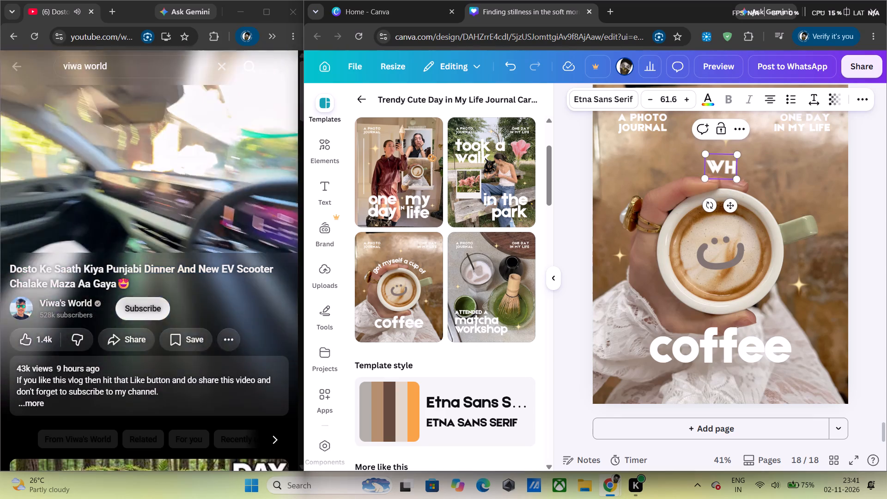
key("shift+BackSpace")
key("shift+BackSpace")
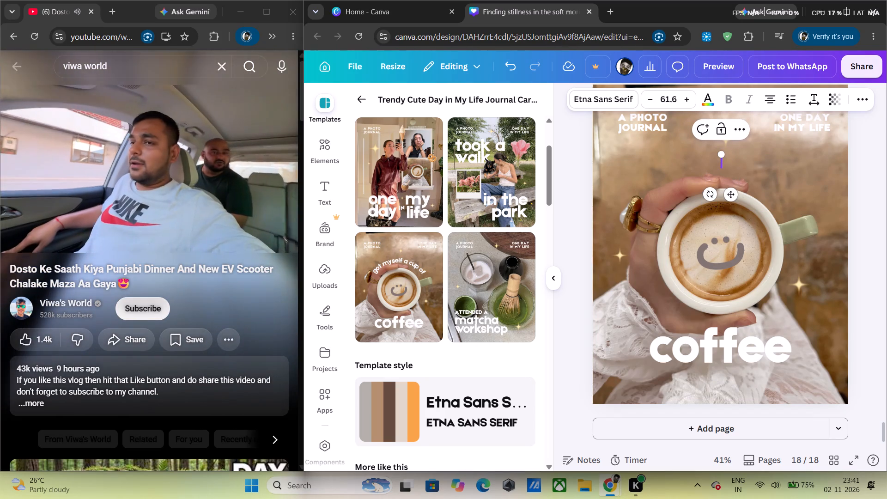
type("when u are")
key("space")
key("b")
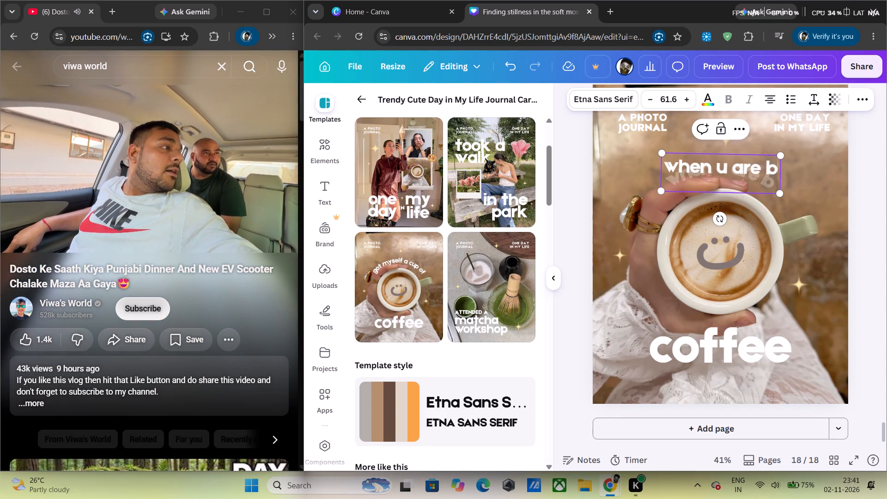
type("usy")
key("space")
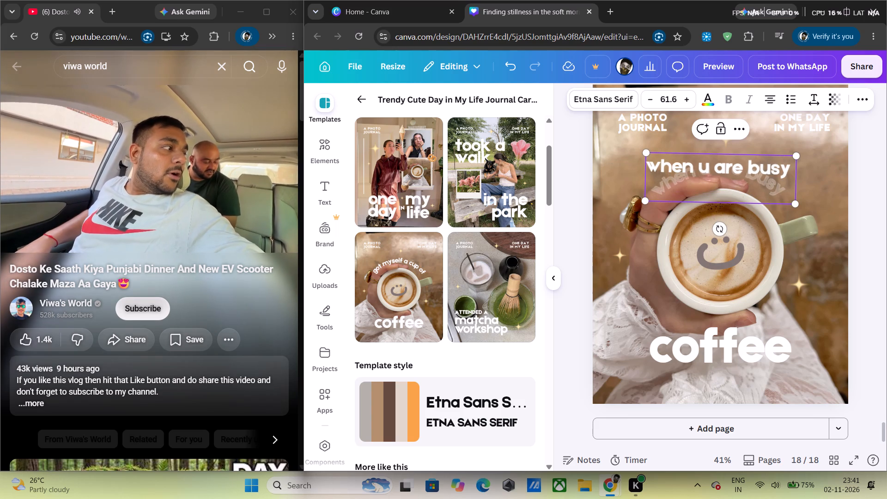
type("are the")
key("space")
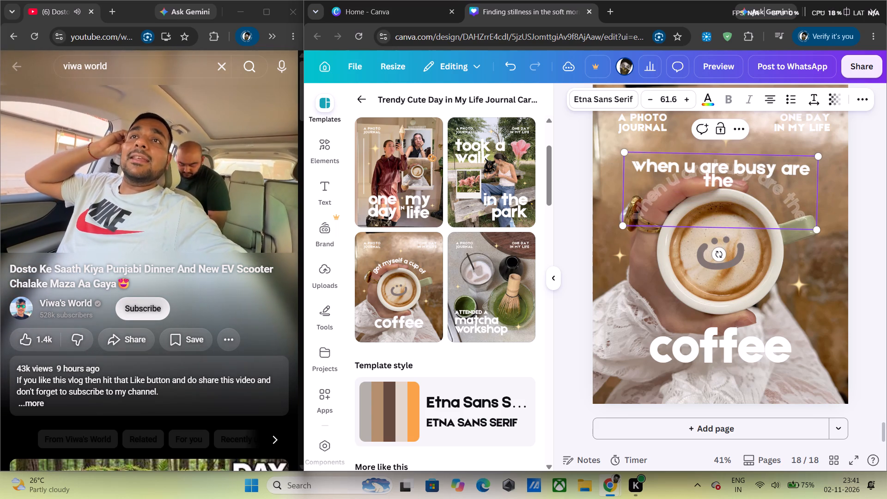
type("ga")
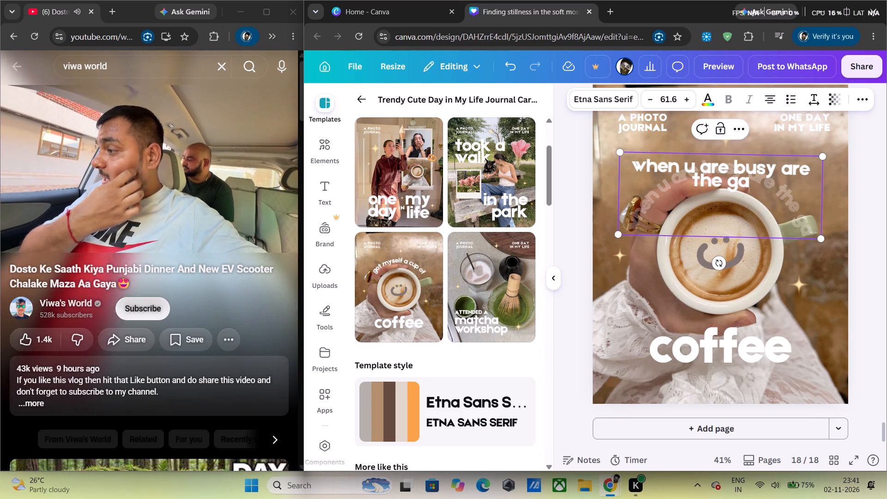
key("BackSpace")
key("BackSpace")
type("in game")
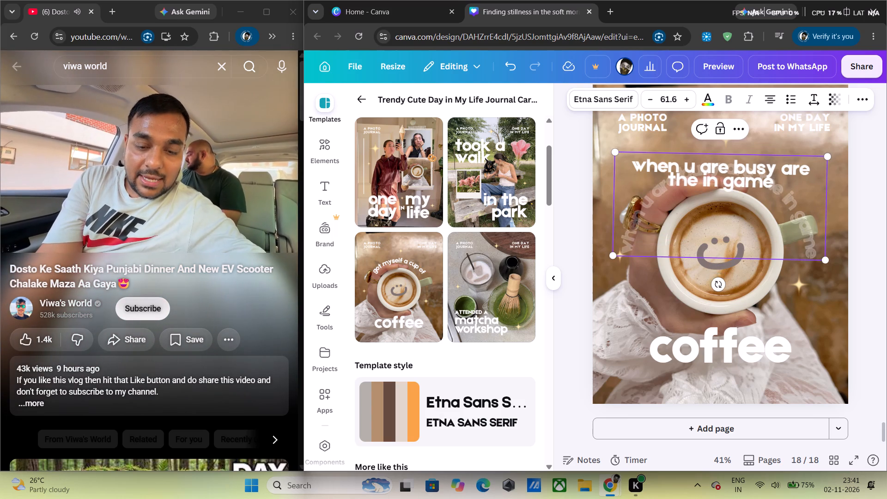
key("period")
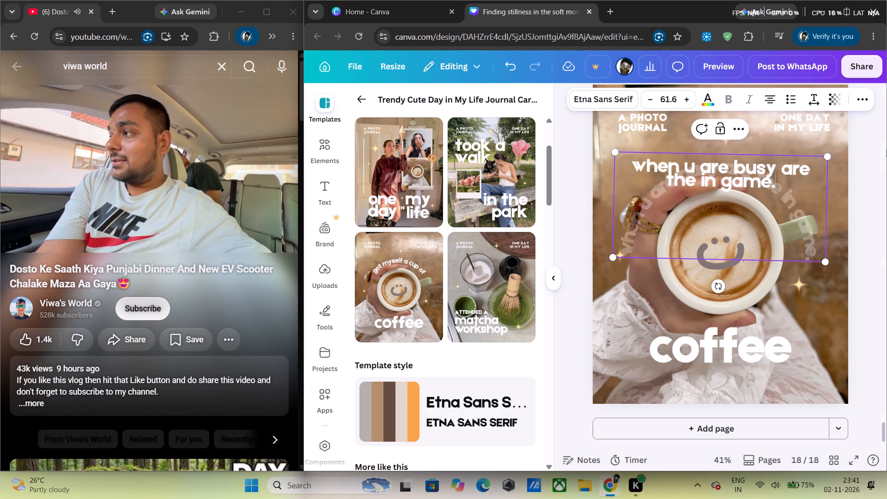
left_click(867, 152)
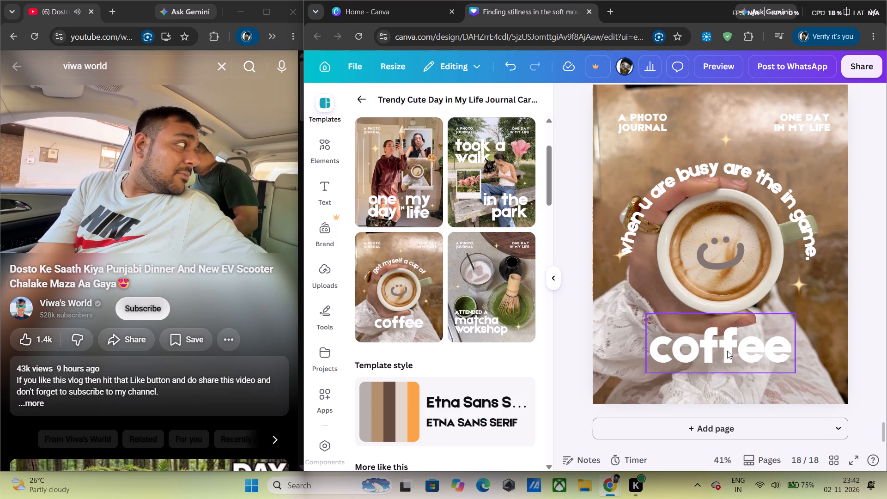
Add a new text box on page 18 reading "IS THE BRAKE.".
left_click(725, 347)
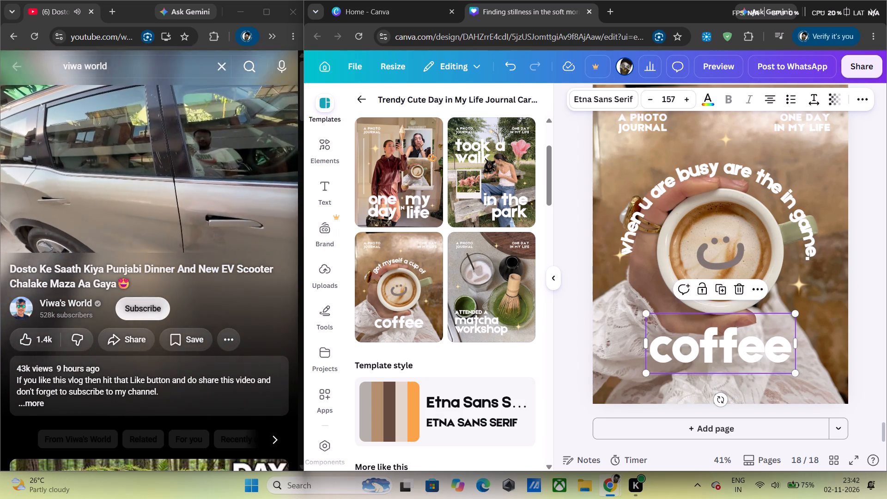
left_click(325, 187)
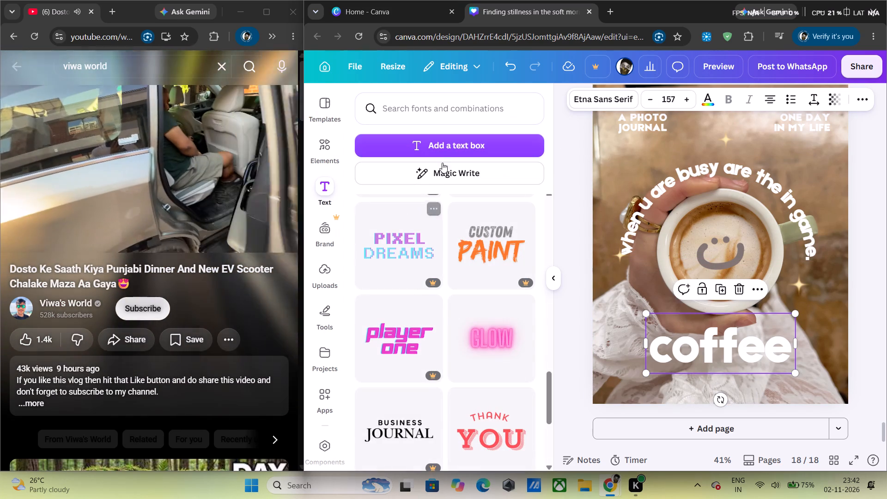
left_click(444, 140)
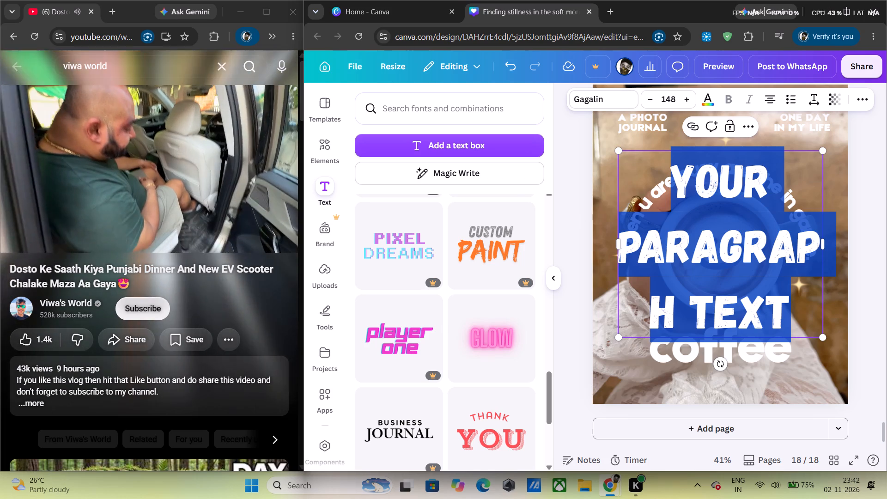
key("shift+i")
key("shift+s")
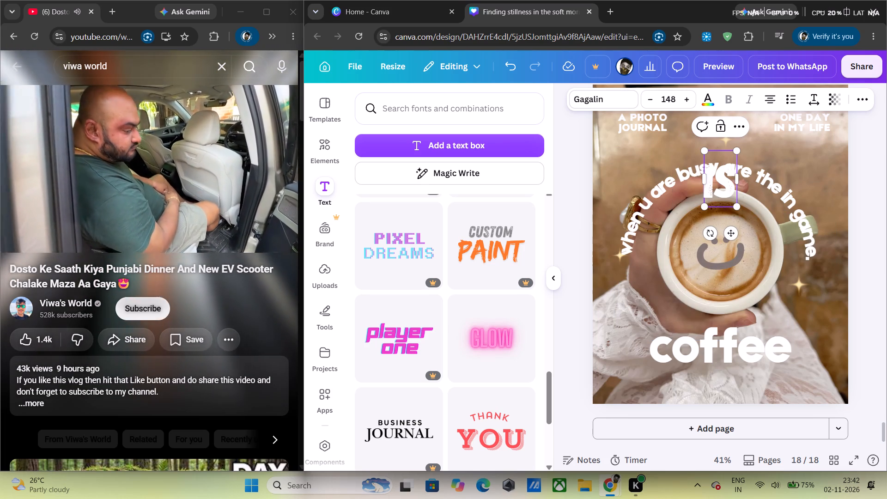
key("space")
type("the")
key("space")
type("brake")
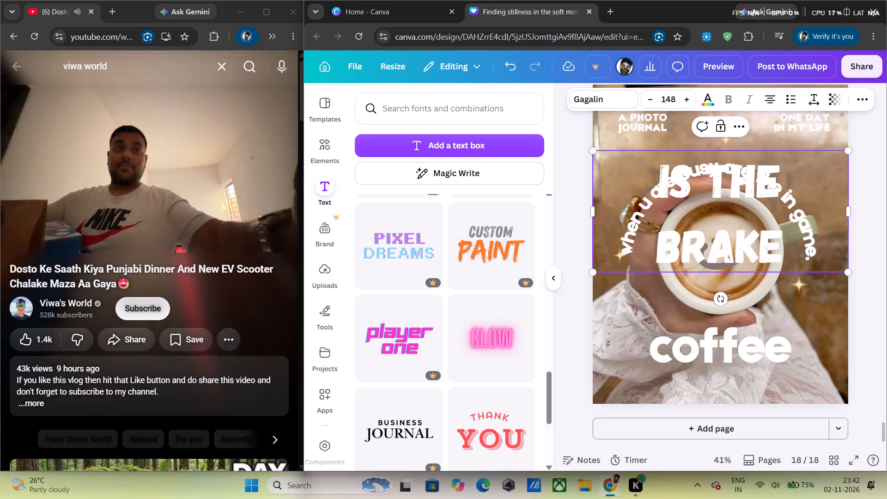
key("period")
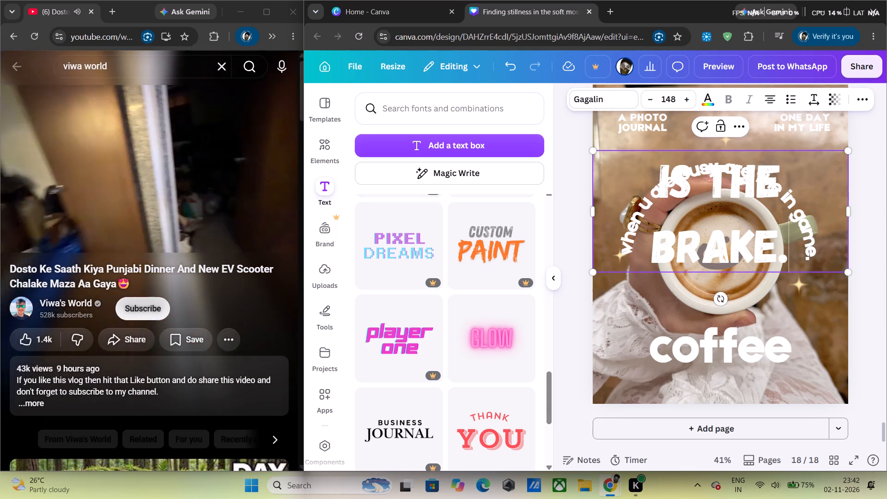
Try Fredoka, Lilita One and Impact on the "IS THE BRAKE." text line, and set its font to Blaka.
left_click(611, 104)
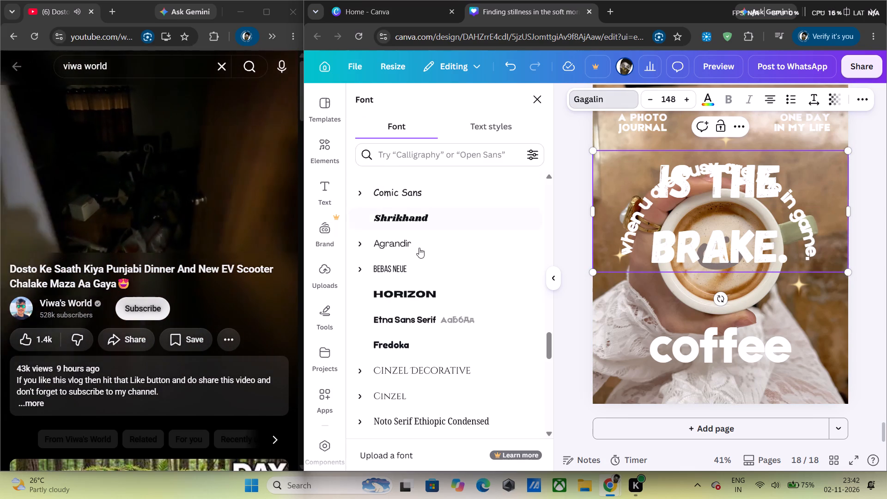
scroll(425, 267, "down", 3)
left_click(402, 220)
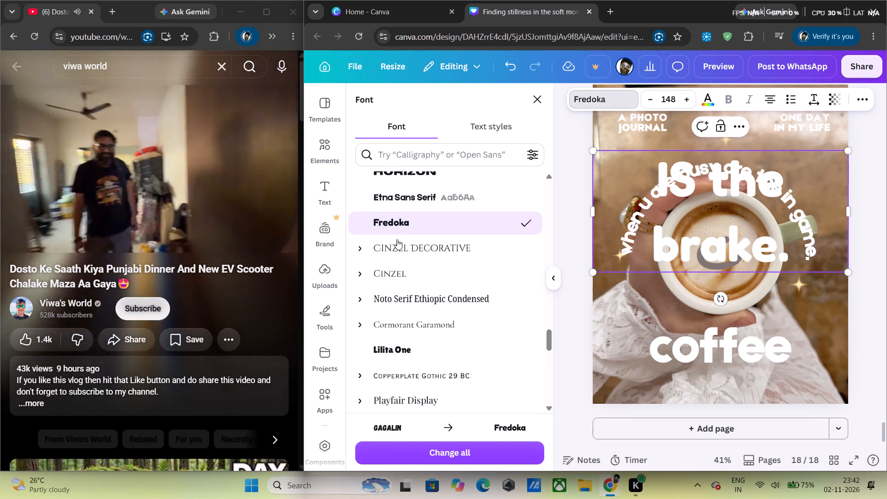
scroll(396, 247, "down", 3)
left_click(407, 180)
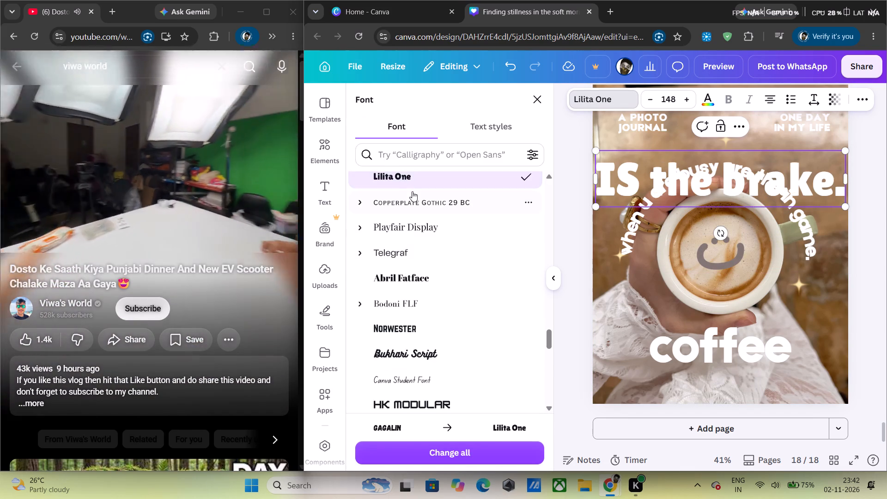
scroll(413, 192, "down", 3)
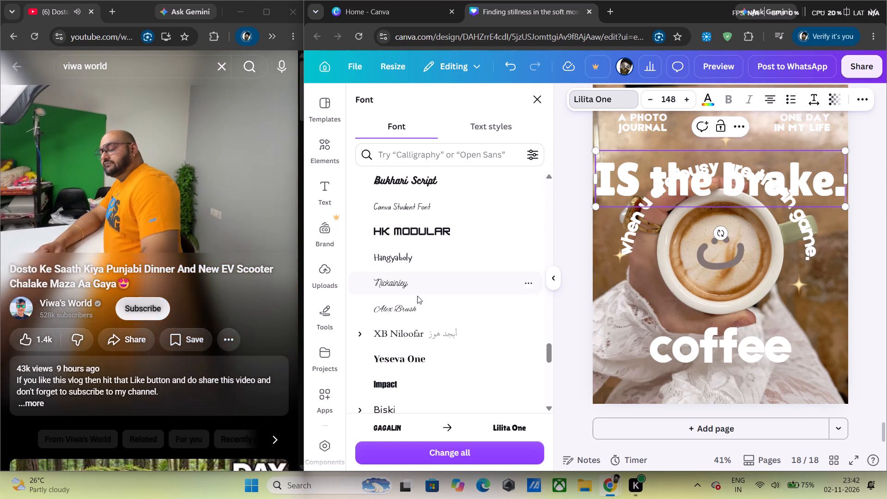
left_click(406, 378)
scroll(429, 267, "down", 2)
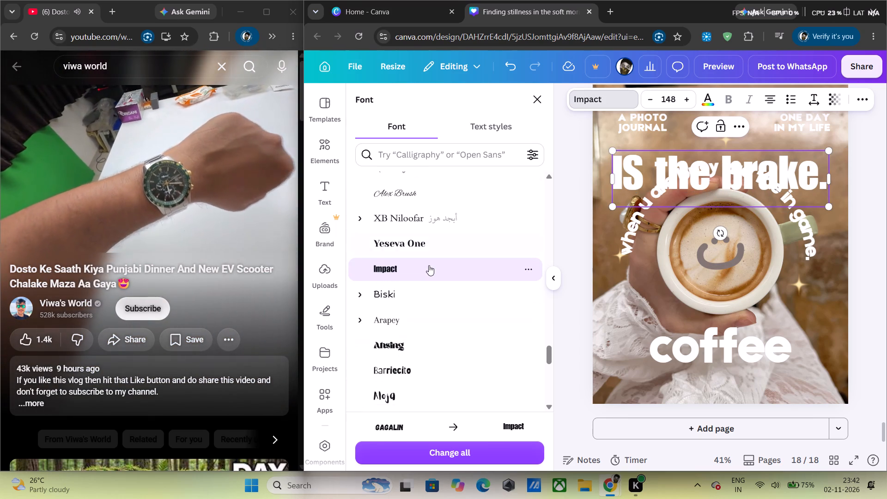
scroll(429, 265, "down", 2)
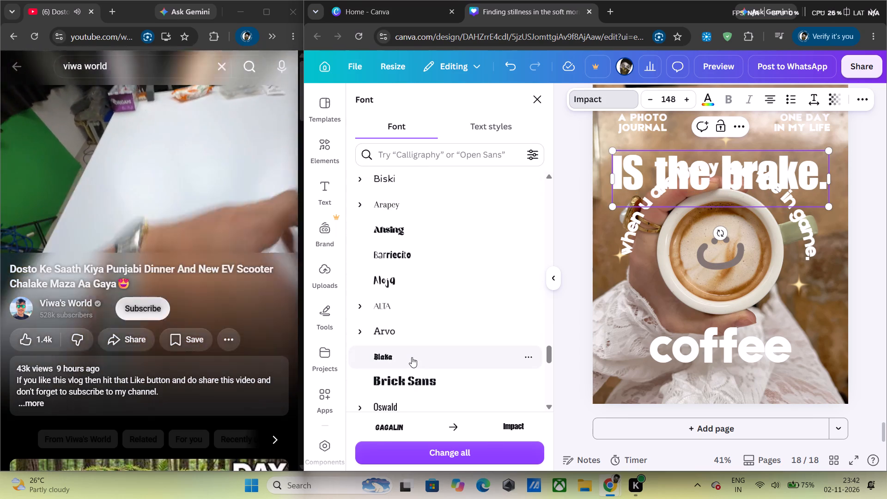
left_click(412, 357)
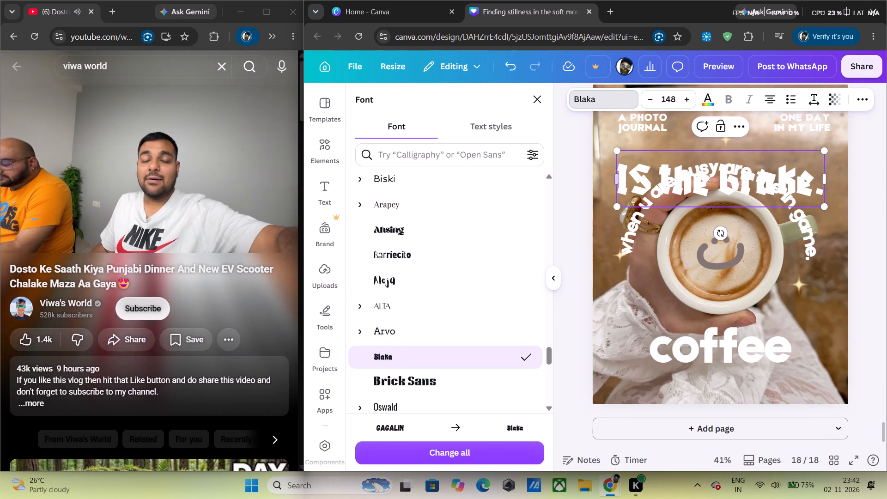
Replace the capitalised "IS" in the brake text line with lowercase "is".
double_click(656, 176)
left_click(656, 176)
left_click_drag(654, 177, 639, 176)
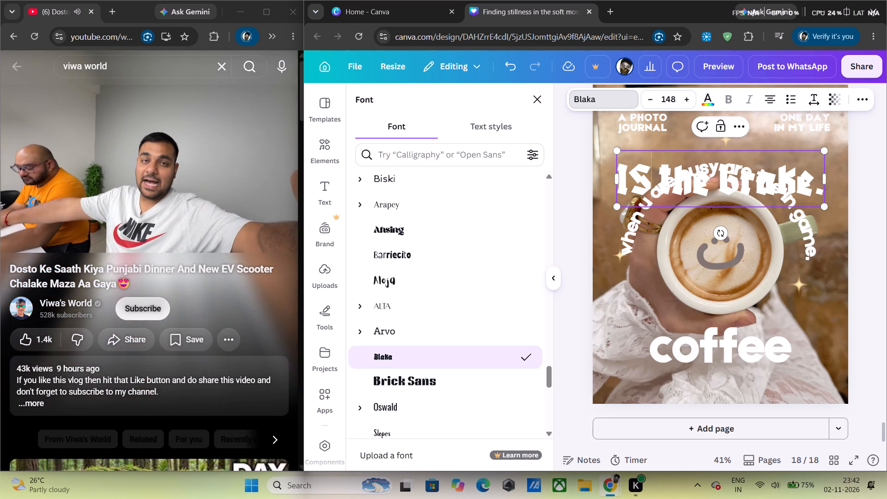
left_click_drag(639, 176, 621, 180)
type("is")
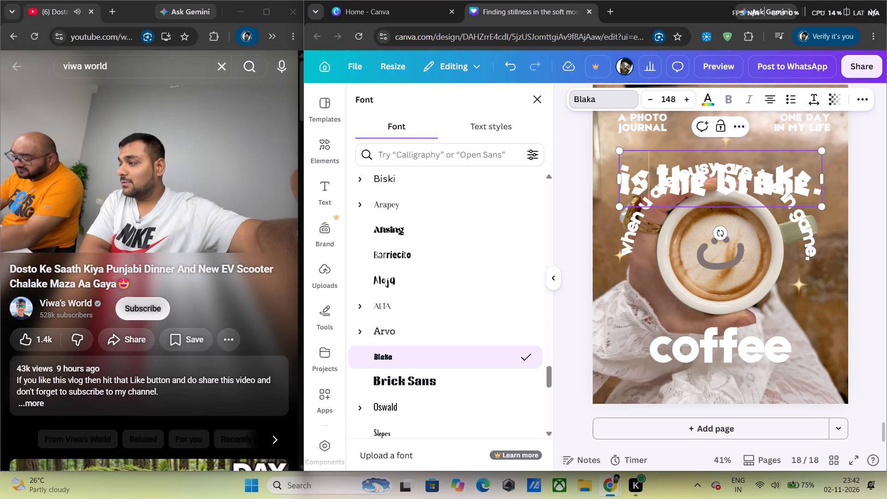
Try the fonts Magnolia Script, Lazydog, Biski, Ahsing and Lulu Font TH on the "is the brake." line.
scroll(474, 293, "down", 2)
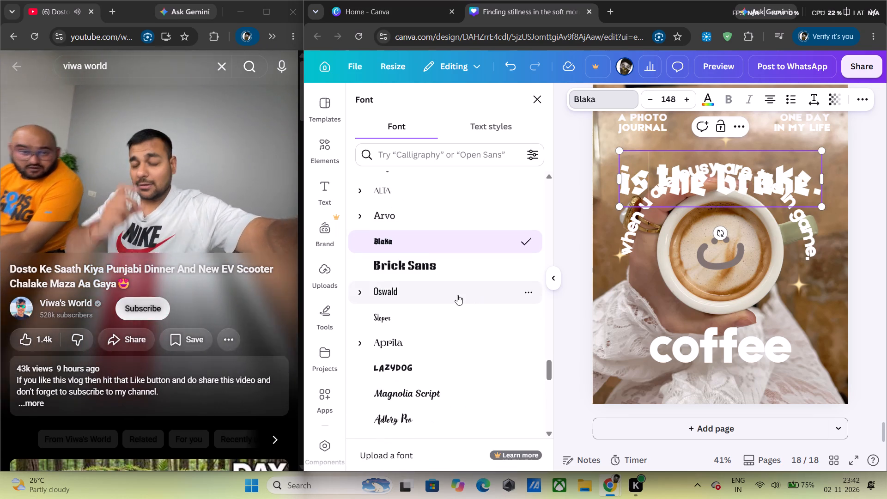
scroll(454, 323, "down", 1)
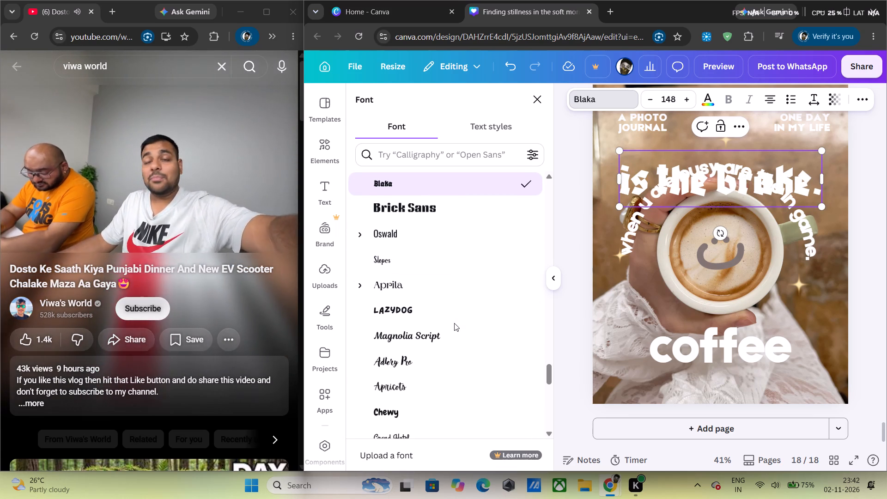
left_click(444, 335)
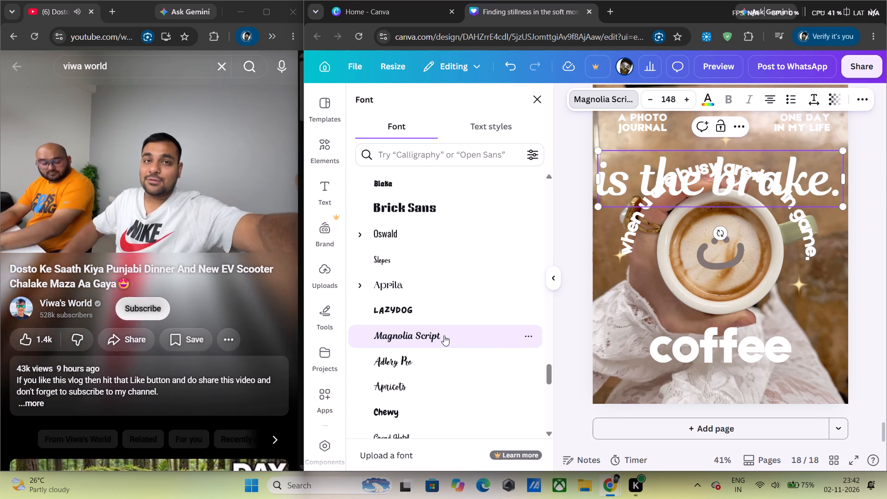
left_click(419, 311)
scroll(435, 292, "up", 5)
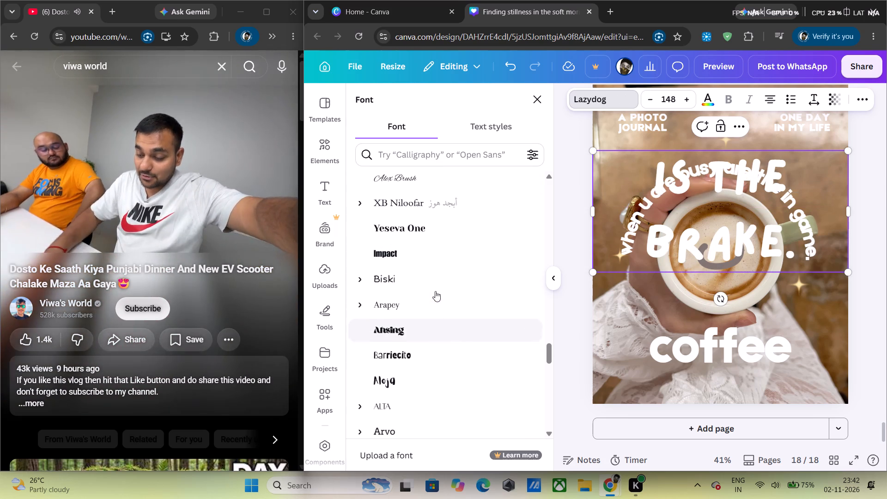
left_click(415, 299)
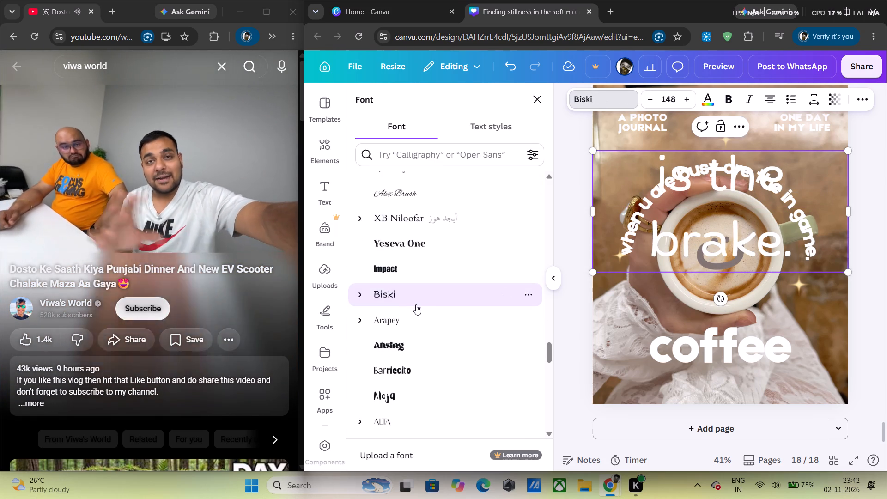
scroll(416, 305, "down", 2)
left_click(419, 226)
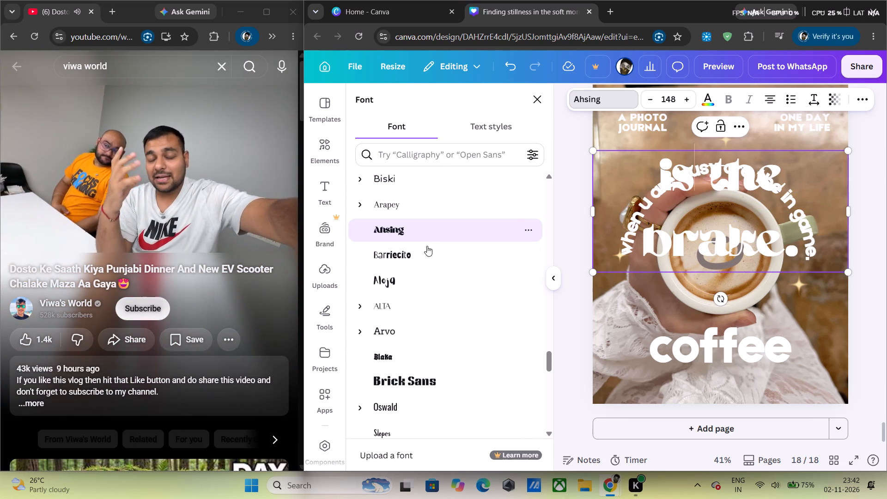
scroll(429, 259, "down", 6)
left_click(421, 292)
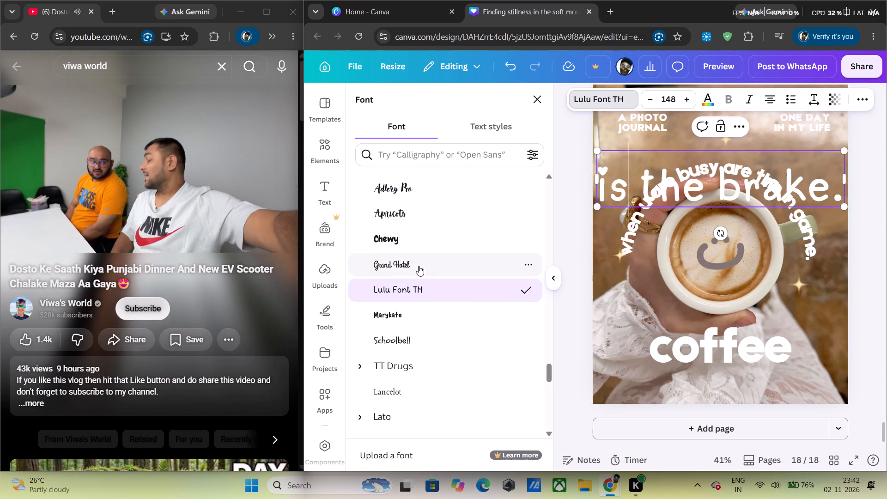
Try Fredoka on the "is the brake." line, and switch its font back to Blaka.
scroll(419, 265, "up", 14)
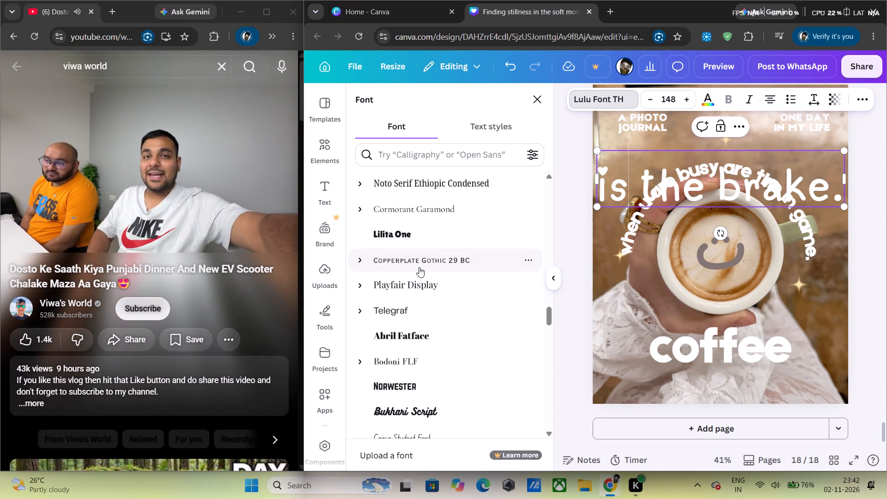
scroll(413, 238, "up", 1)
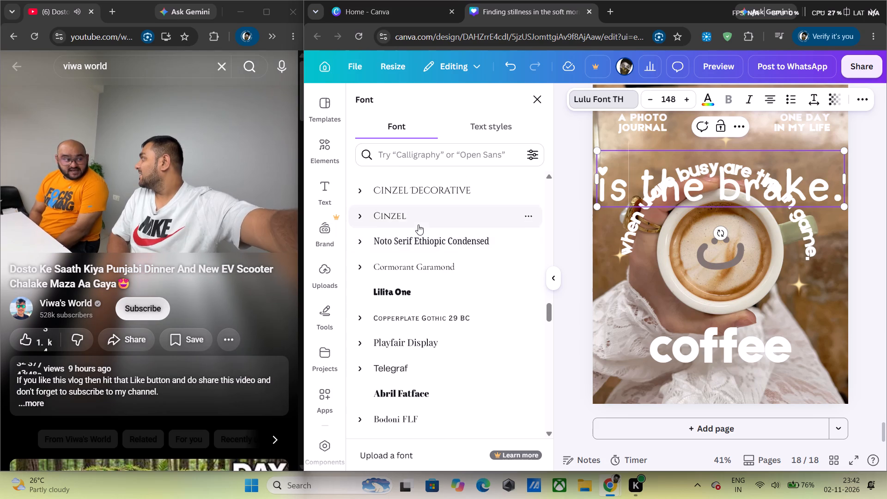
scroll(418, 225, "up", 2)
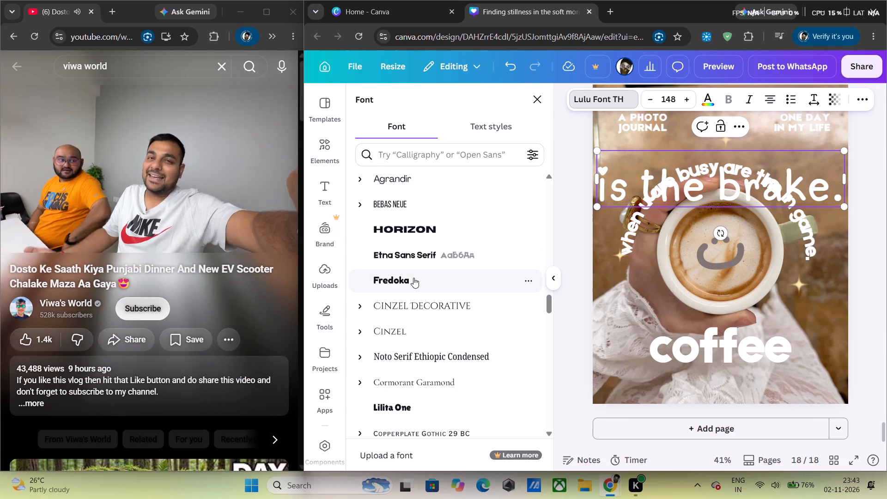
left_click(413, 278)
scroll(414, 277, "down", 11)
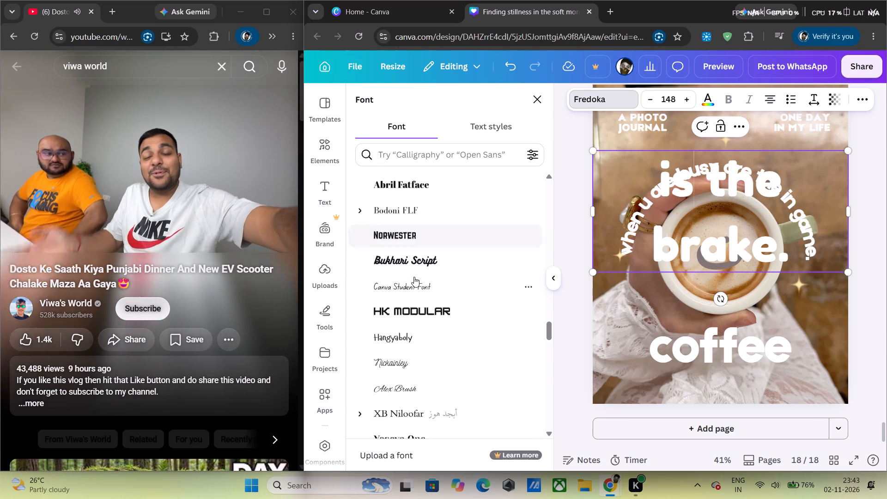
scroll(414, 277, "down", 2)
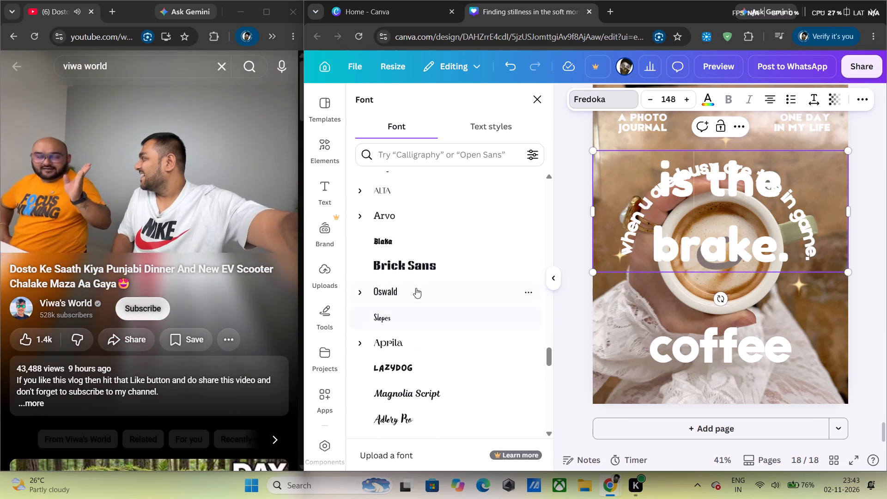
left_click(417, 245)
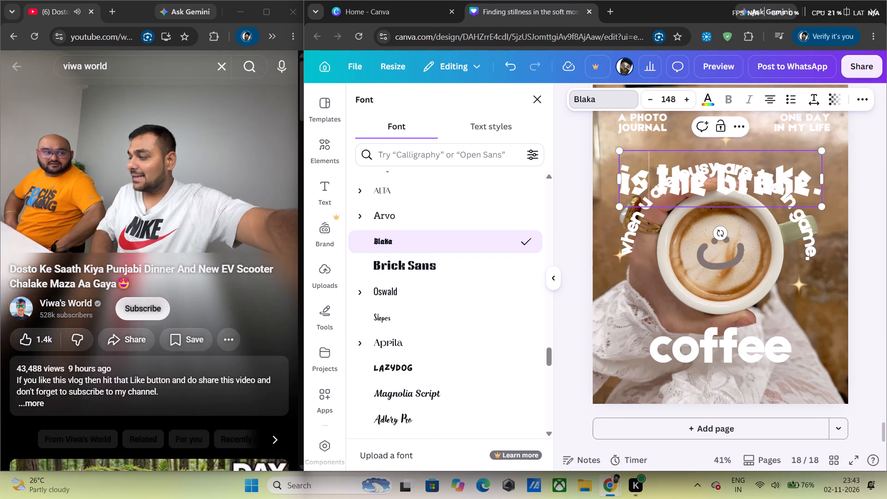
Shrink the "is the brake." line to about size 80.7 and move it off the curved caption to the cup's lower edge.
left_click_drag(688, 188, 699, 206)
left_click(881, 181)
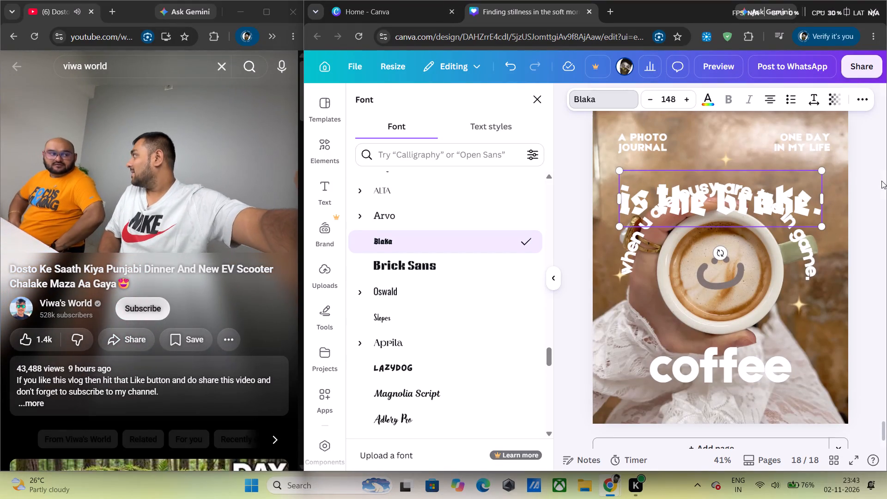
left_click(859, 185)
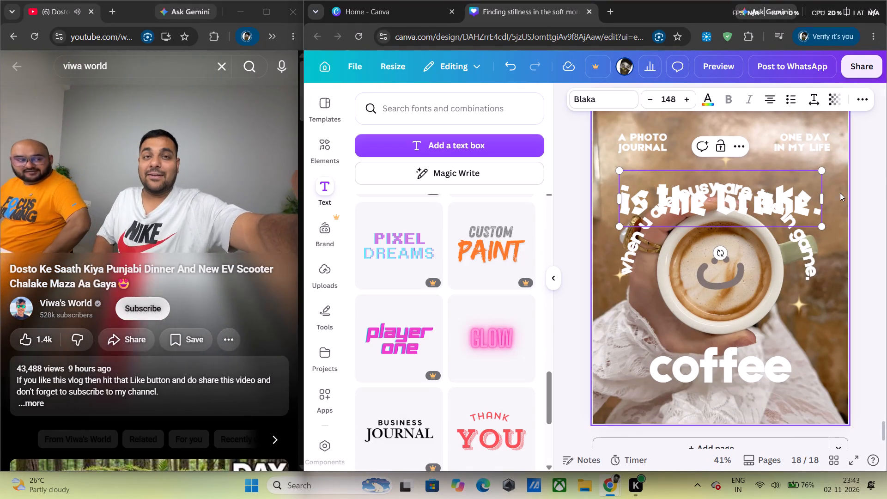
left_click(869, 186)
left_click_drag(742, 205, 750, 258)
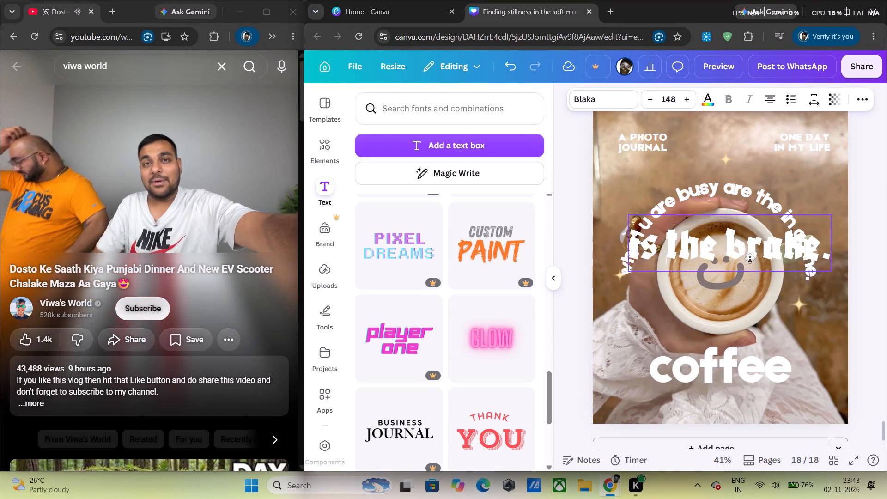
left_click_drag(750, 258, 753, 274)
left_click_drag(833, 292, 760, 263)
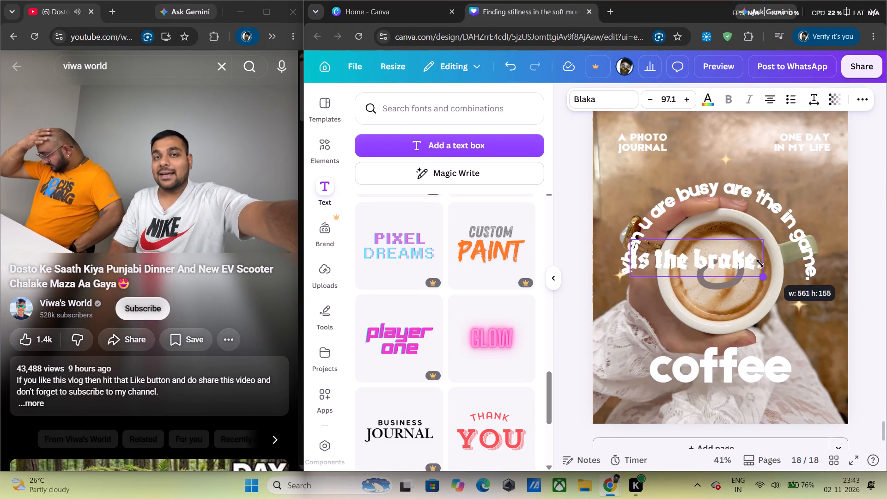
left_click_drag(760, 263, 742, 260)
left_click_drag(702, 253, 783, 339)
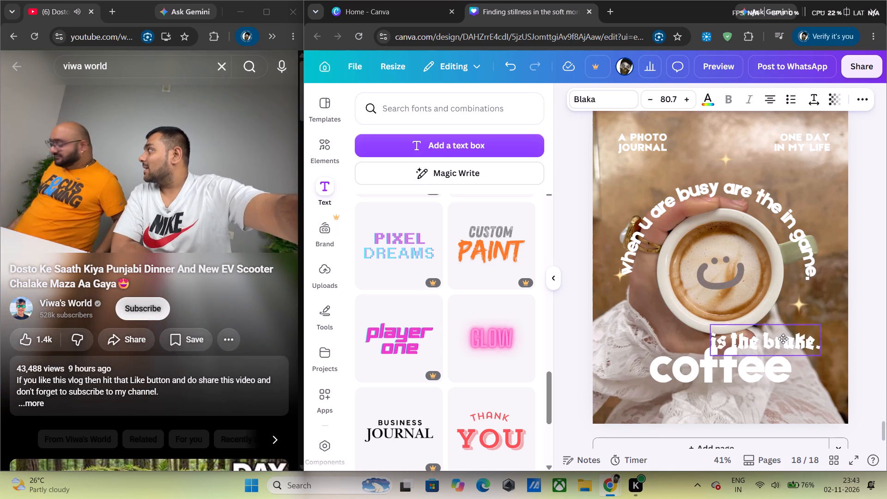
left_click_drag(783, 339, 820, 336)
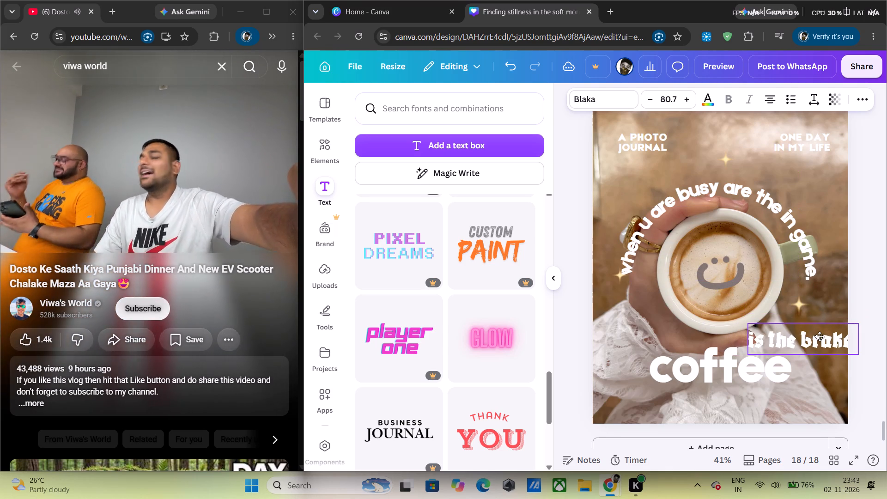
left_click_drag(820, 336, 772, 310)
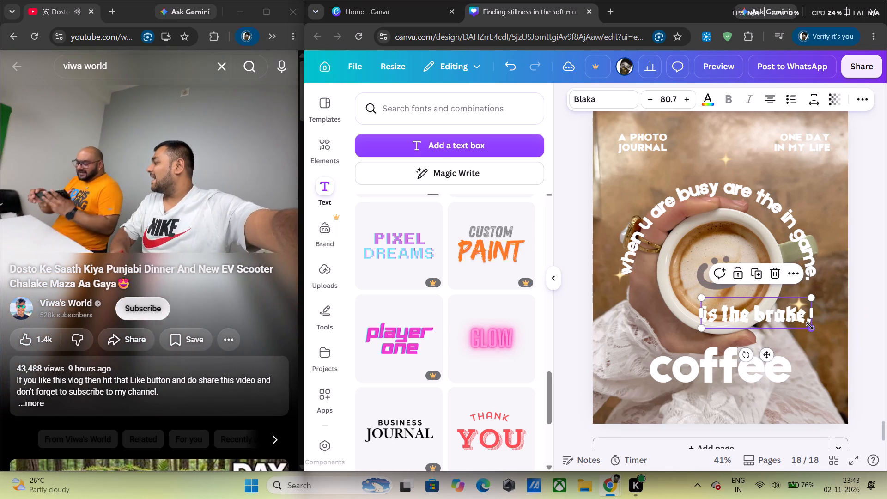
Shrink the "is the brake." line to about size 64.7, place it just above the end of the word "coffee", and deselect it.
left_click_drag(810, 326, 787, 318)
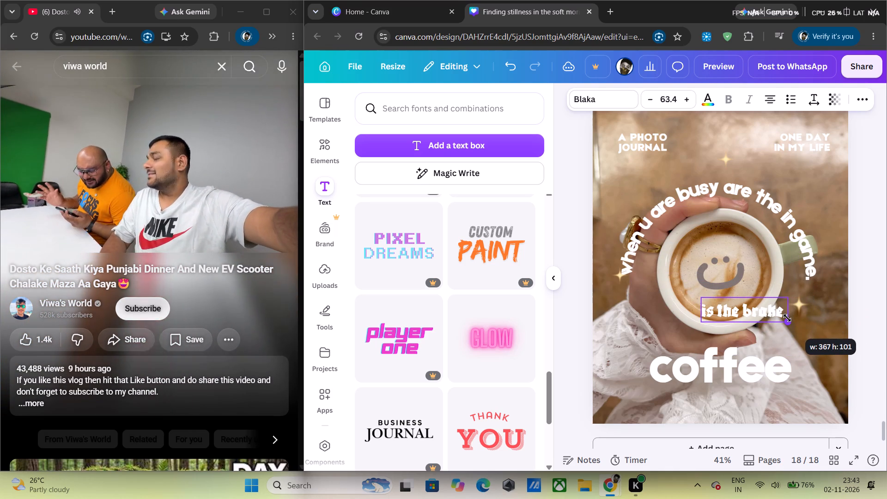
left_click_drag(787, 318, 789, 318)
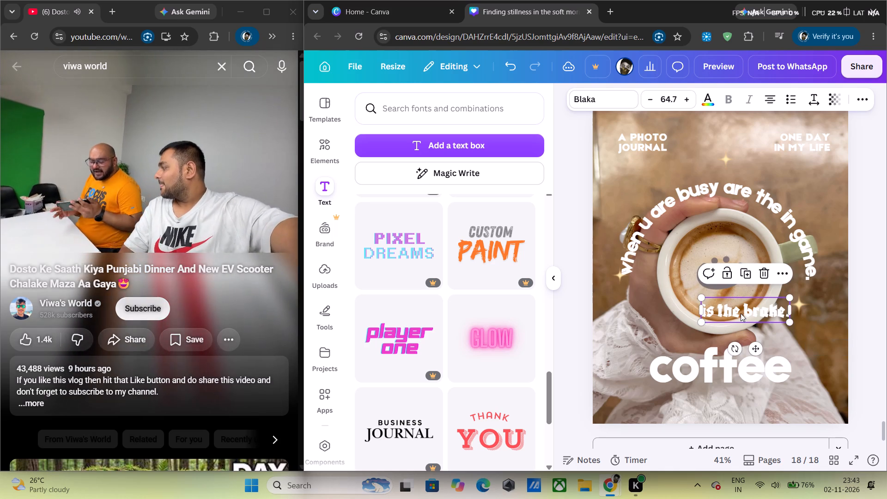
left_click_drag(738, 310, 787, 398)
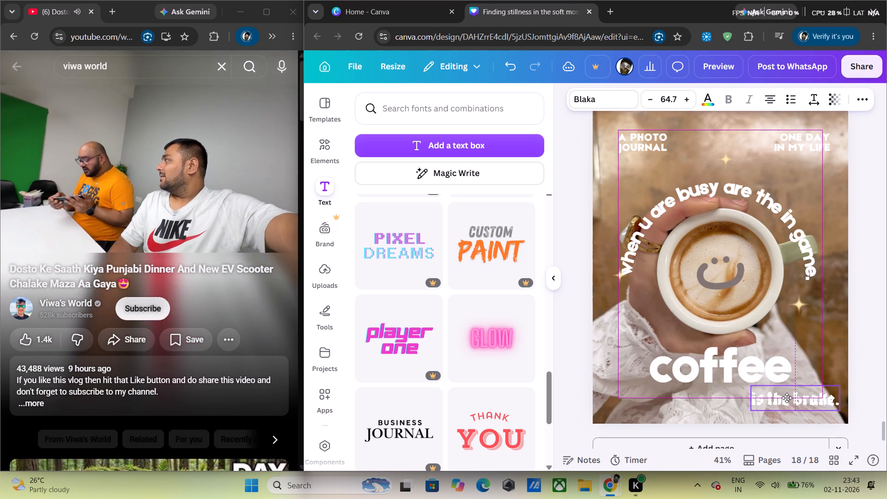
left_click_drag(787, 398, 789, 335)
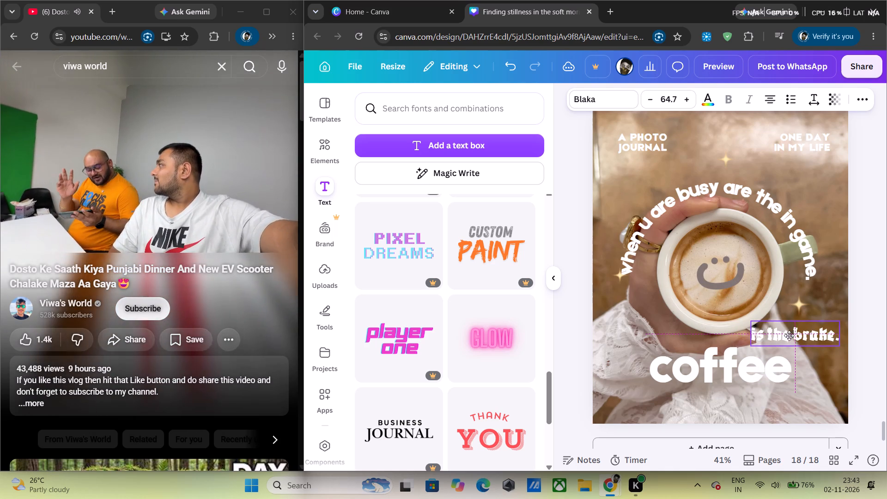
left_click_drag(789, 335, 787, 339)
left_click(865, 227)
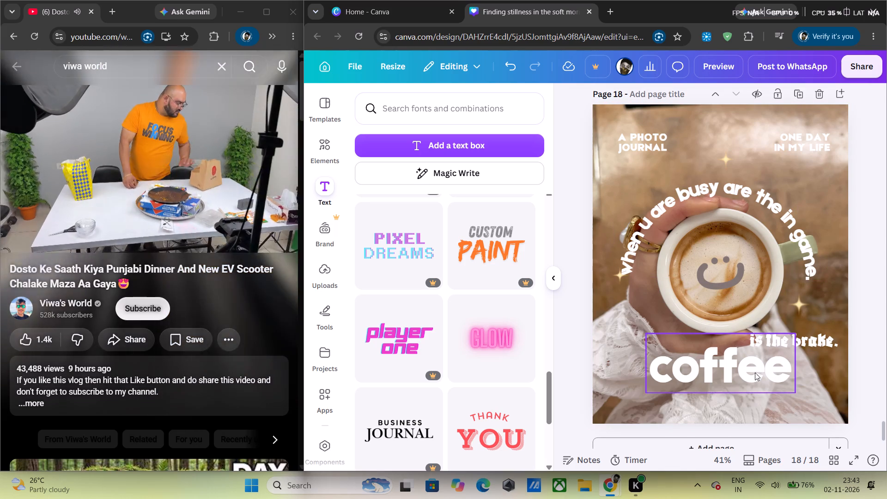
Nudge the word "coffee" slightly up toward the cup and a touch to the left.
left_click(753, 375)
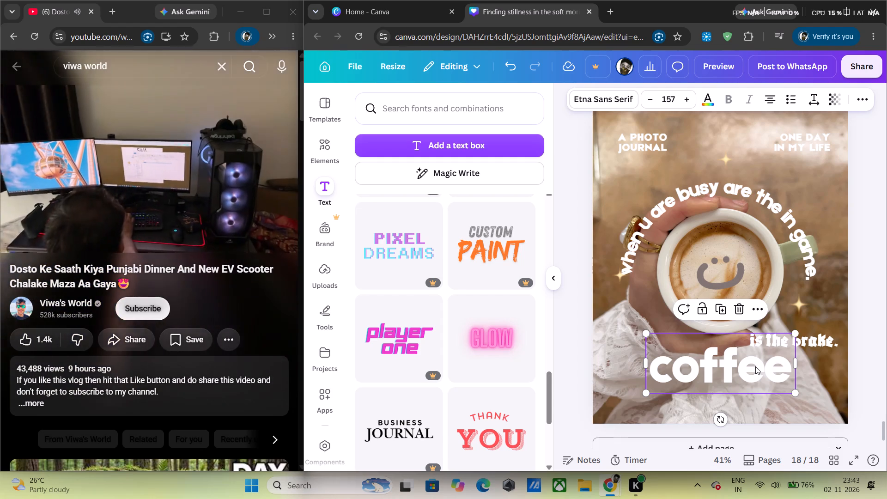
key("Up")
key("Up")
key("Up")
key("Up")
key("Up")
key("Up")
key("Up")
key("Up")
key("Up")
key("Up")
key("Up")
key("Up")
key("Up")
key("Up")
key("Up")
key("Up")
key("Up")
key("Up")
key("Up")
key("Up")
key("Up")
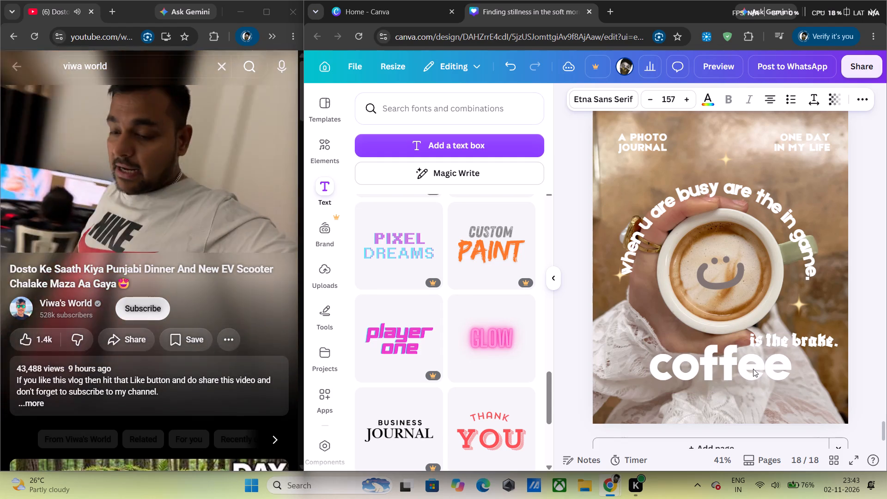
left_click_drag(797, 340, 809, 398)
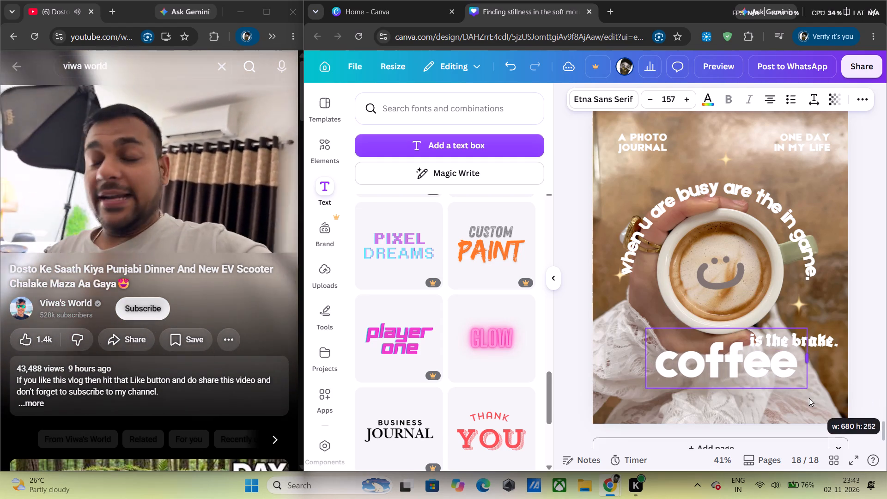
left_click_drag(809, 398, 796, 396)
key("Left")
key("Left")
key("Left")
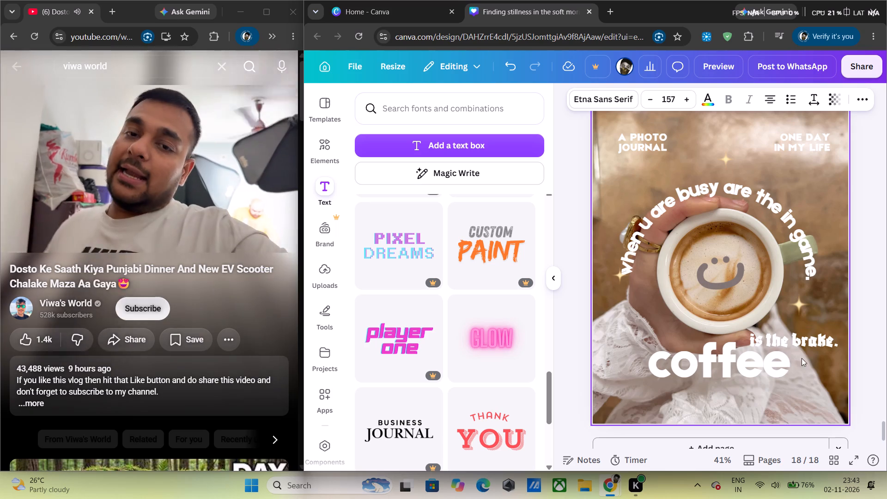
Move the "is the brake." line from above the end of "coffee" to just below it.
left_click_drag(814, 341, 811, 390)
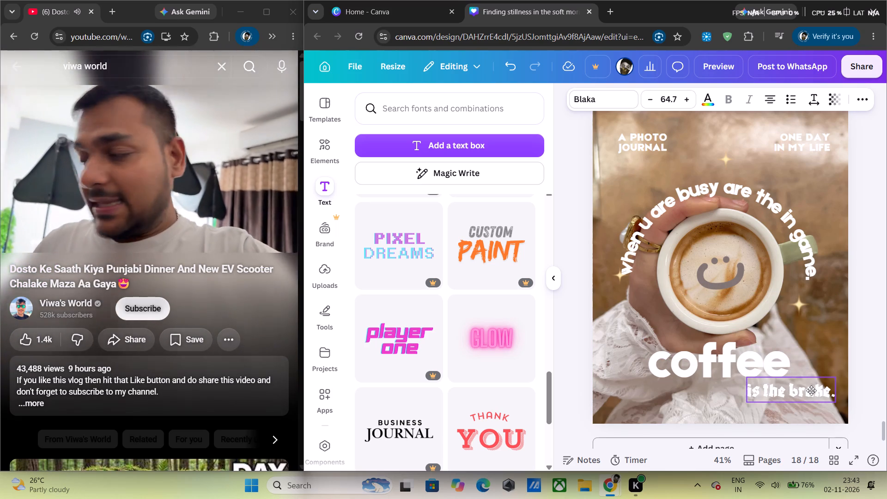
left_click_drag(811, 390, 814, 394)
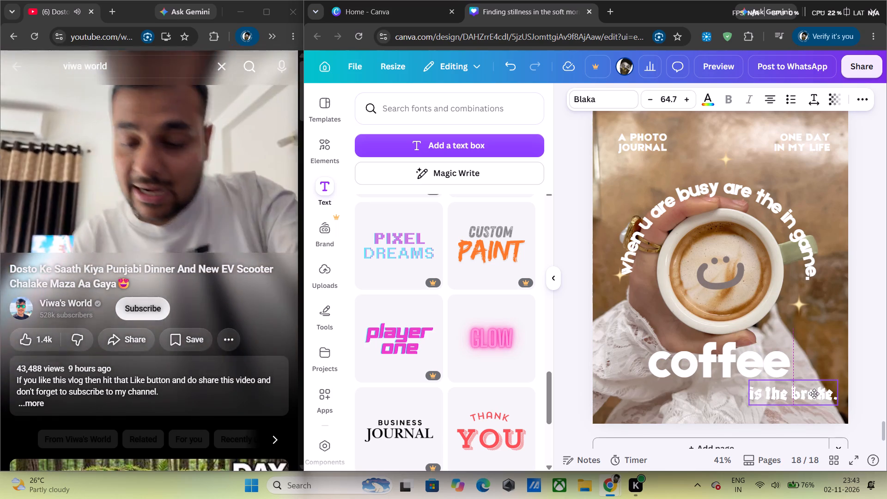
left_click_drag(814, 394, 814, 393)
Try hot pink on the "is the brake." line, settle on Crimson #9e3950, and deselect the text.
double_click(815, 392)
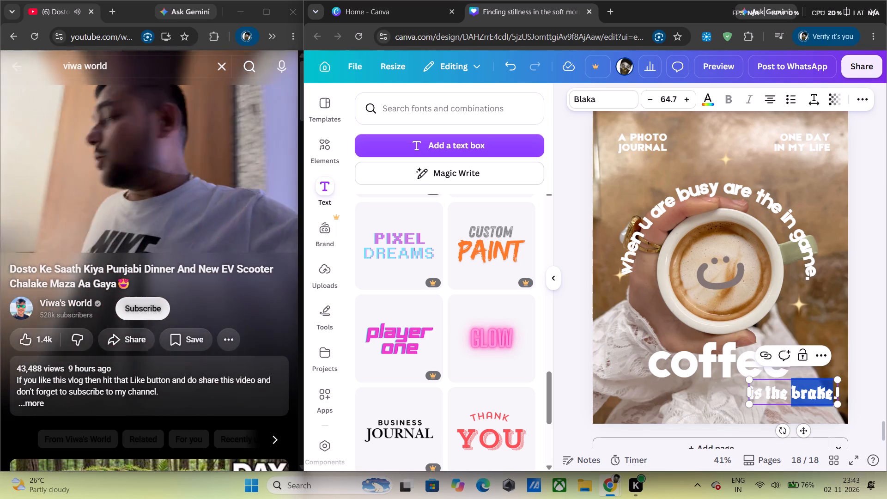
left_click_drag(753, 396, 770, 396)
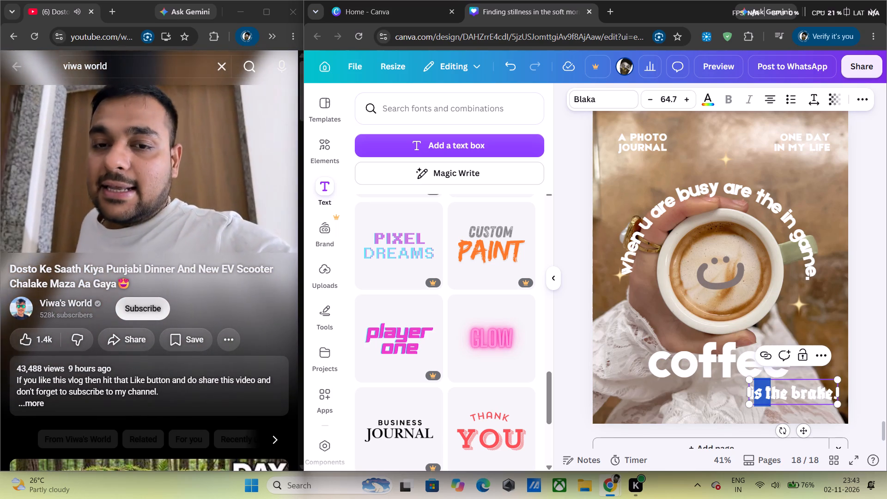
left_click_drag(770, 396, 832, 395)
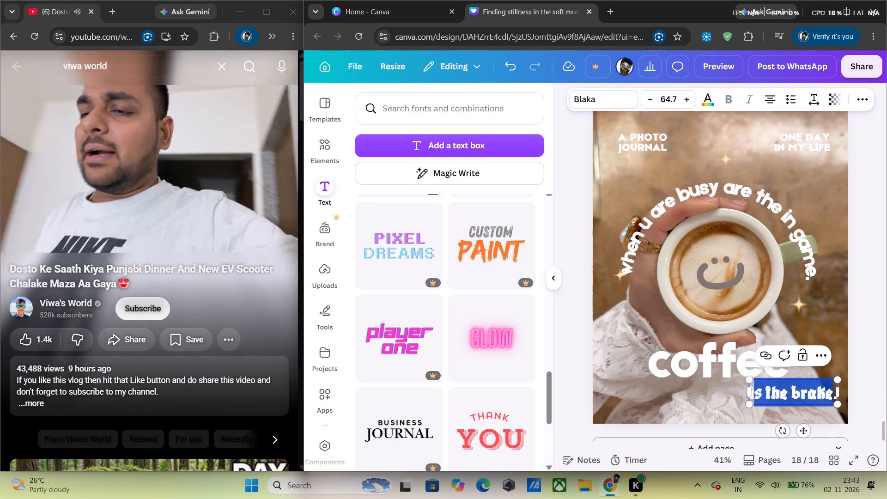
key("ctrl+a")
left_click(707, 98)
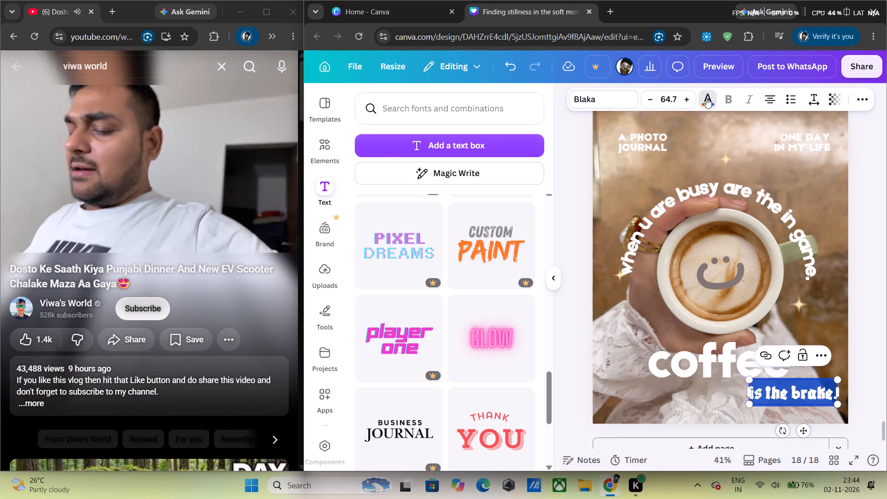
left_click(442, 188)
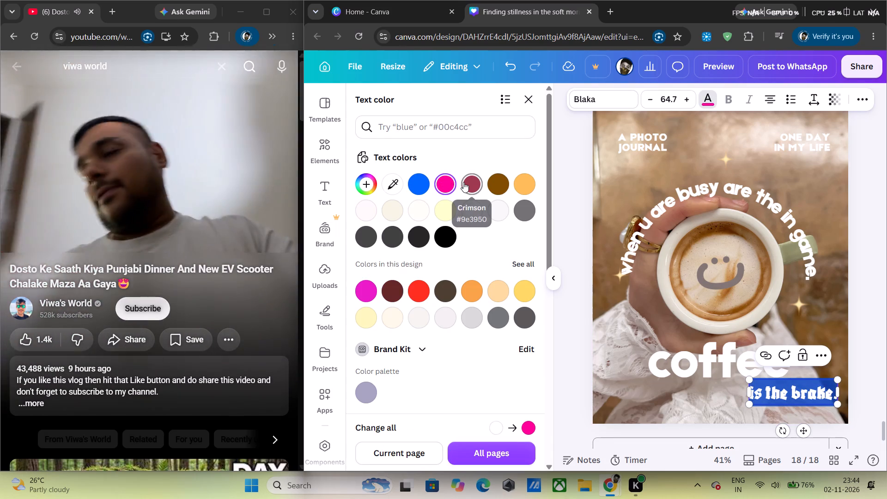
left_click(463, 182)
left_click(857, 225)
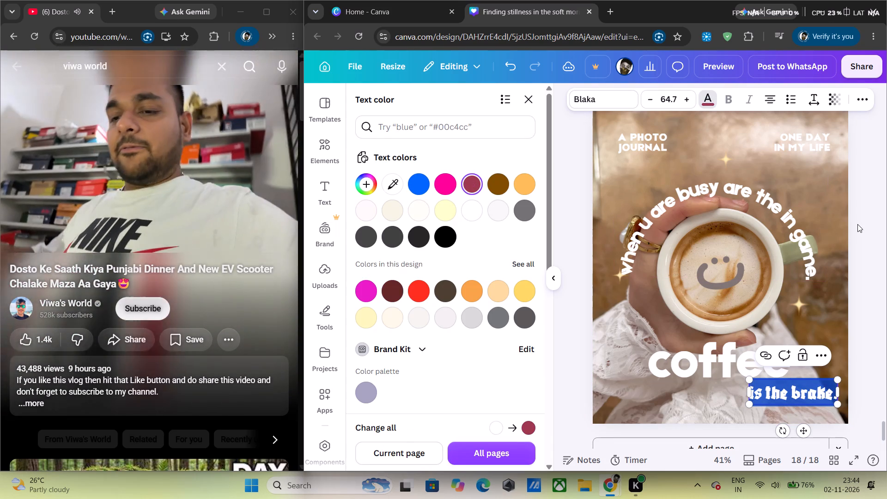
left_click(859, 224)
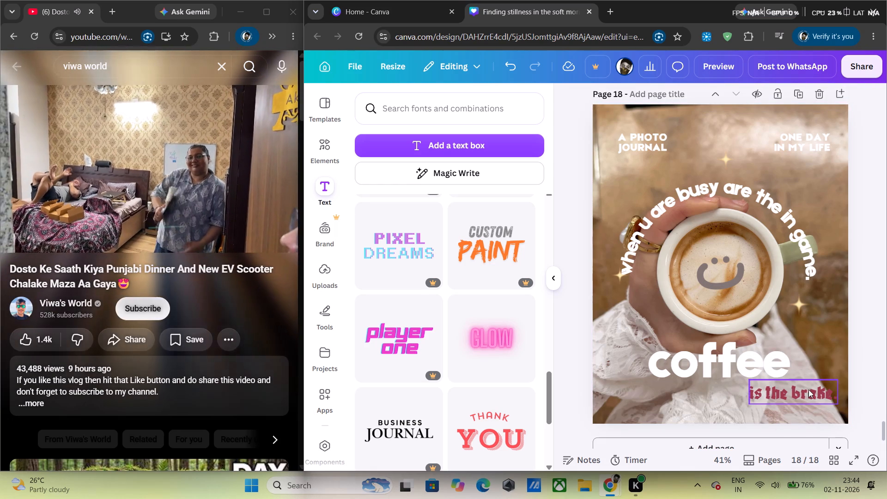
Recolor the "is the brake" text to the design's yellow #FFD864 and lighten it to pale cream #FFF0C4.
left_click(809, 389)
key("ctrl+a")
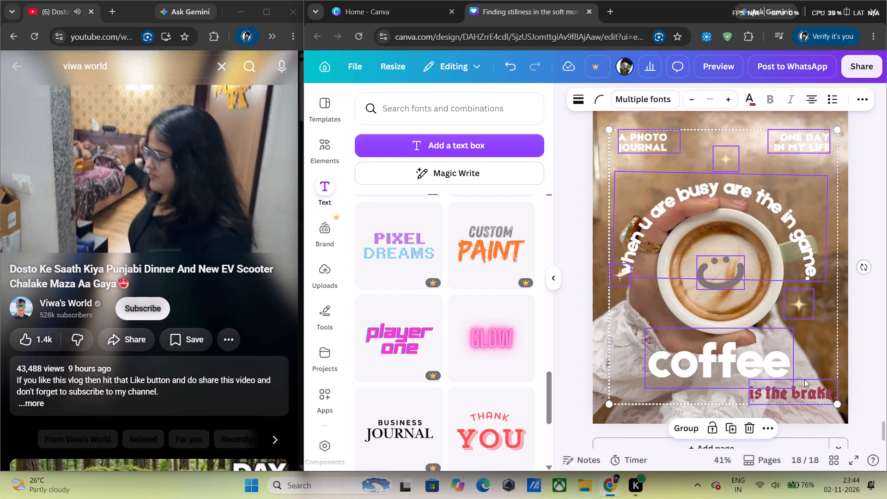
left_click(802, 388, "ctrl")
double_click(802, 387)
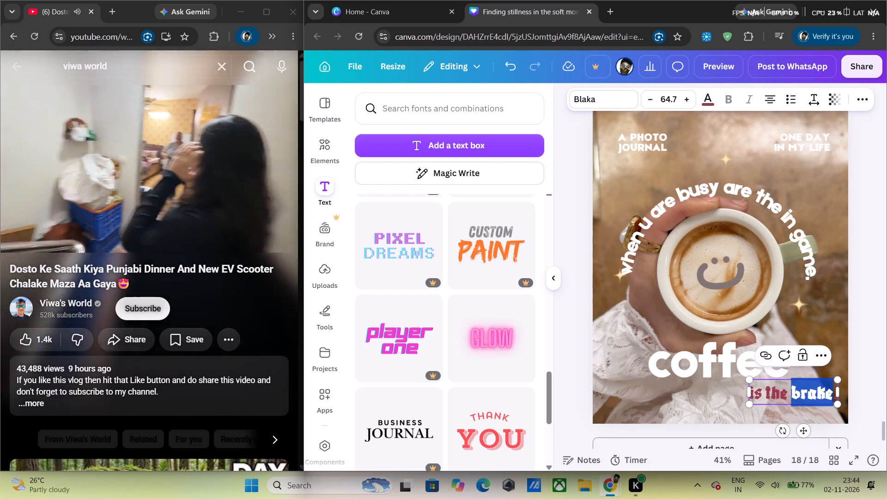
left_click_drag(802, 386, 755, 387)
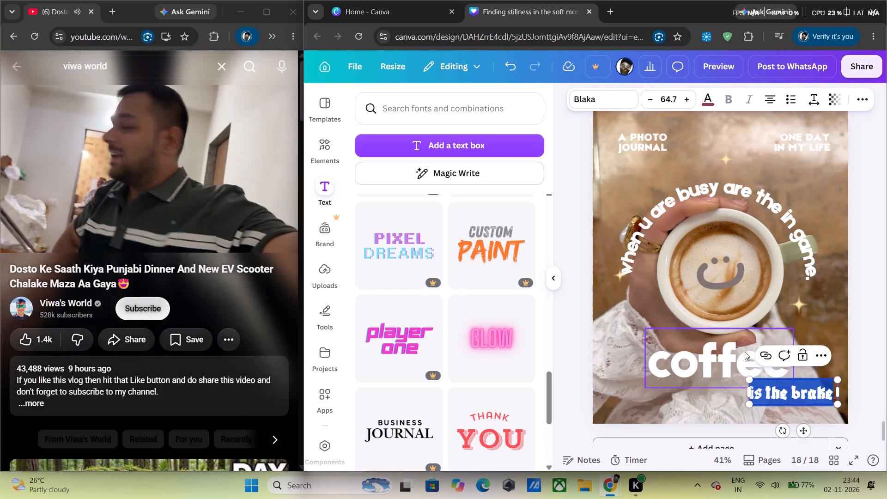
left_click(701, 92)
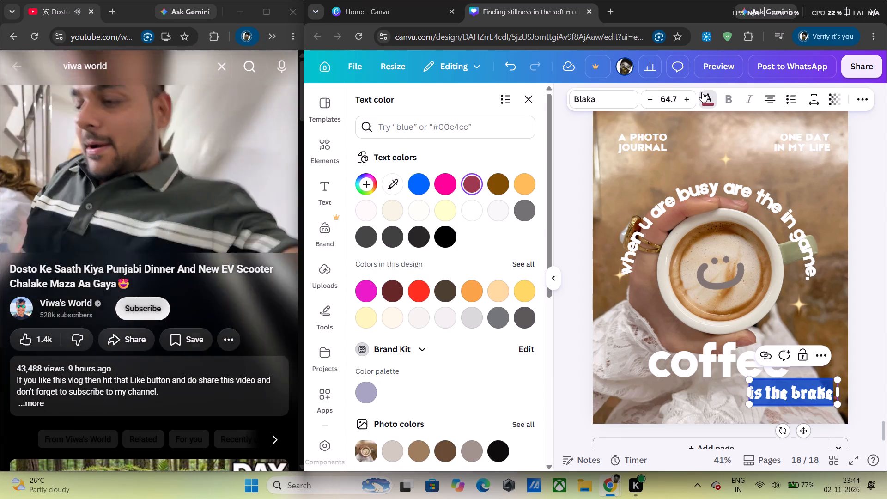
left_click(534, 292)
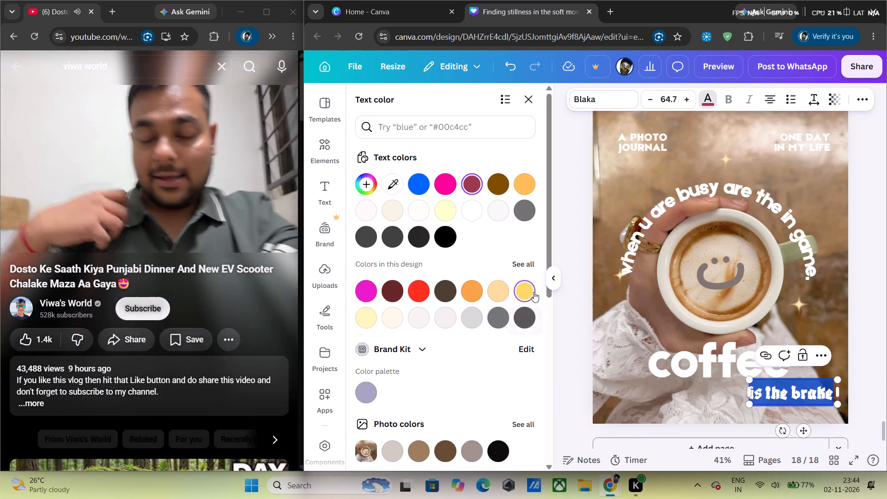
left_click(531, 291)
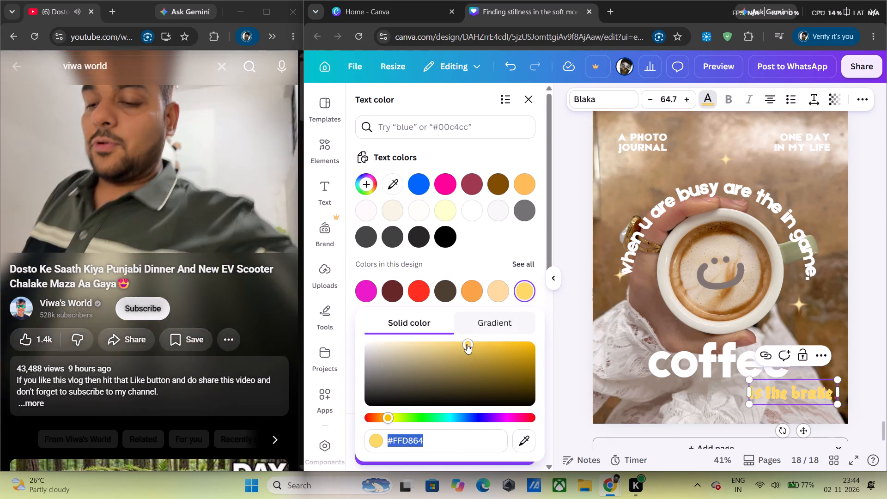
left_click_drag(465, 345, 437, 339)
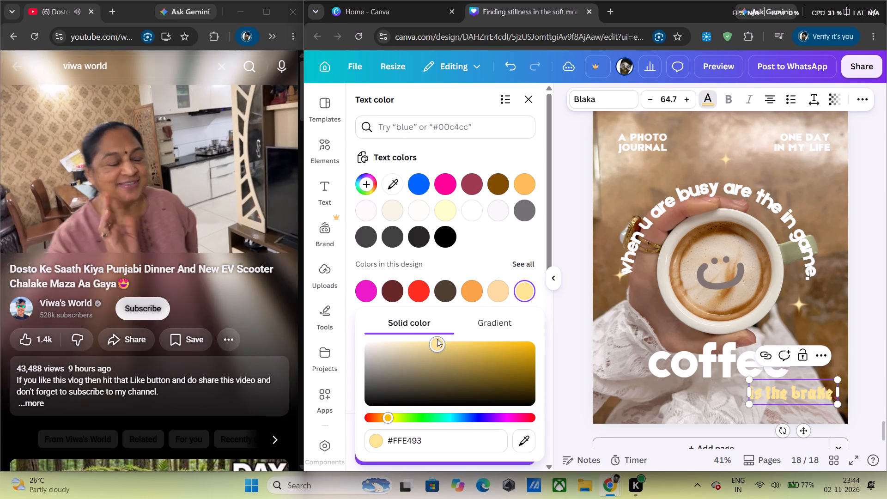
left_click_drag(437, 339, 405, 336)
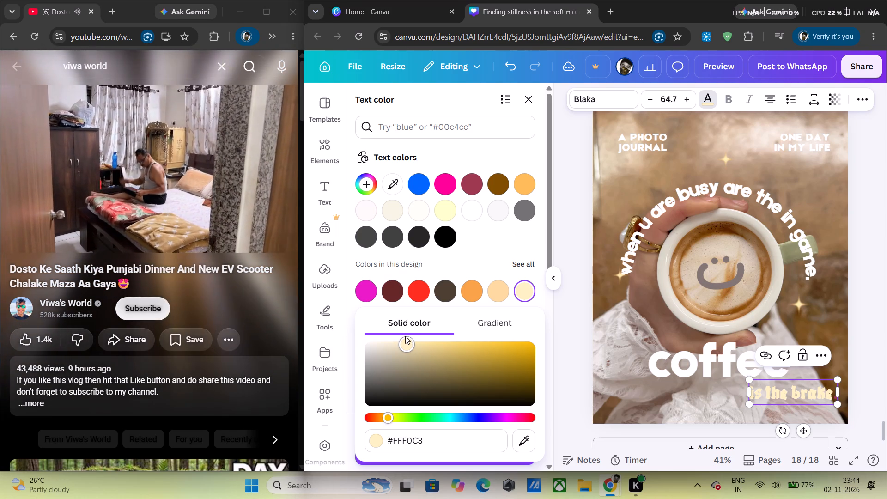
left_click_drag(405, 336, 406, 337)
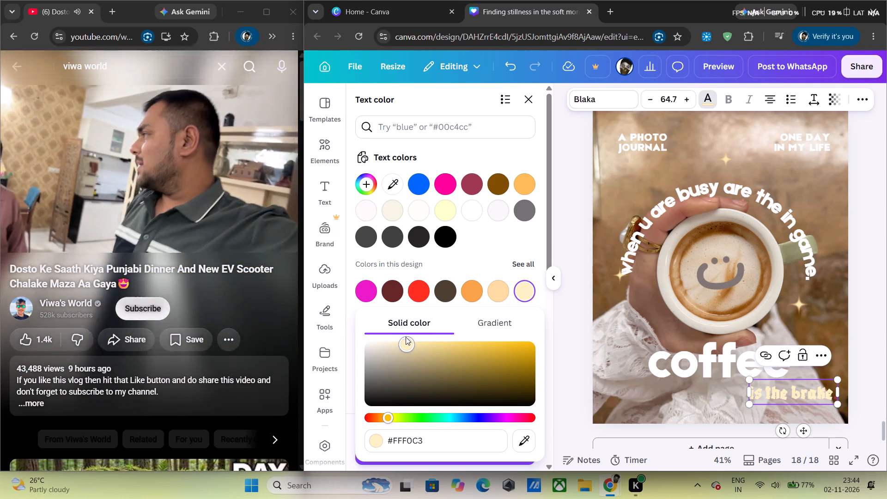
left_click_drag(406, 337, 404, 337)
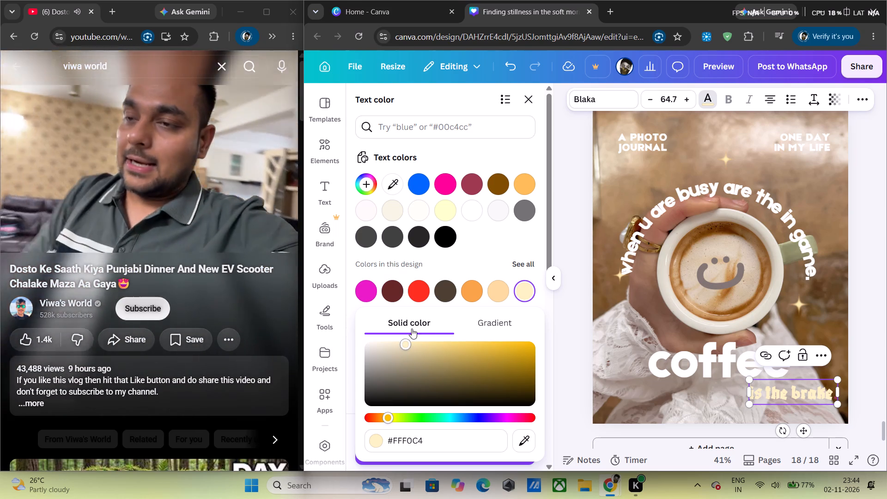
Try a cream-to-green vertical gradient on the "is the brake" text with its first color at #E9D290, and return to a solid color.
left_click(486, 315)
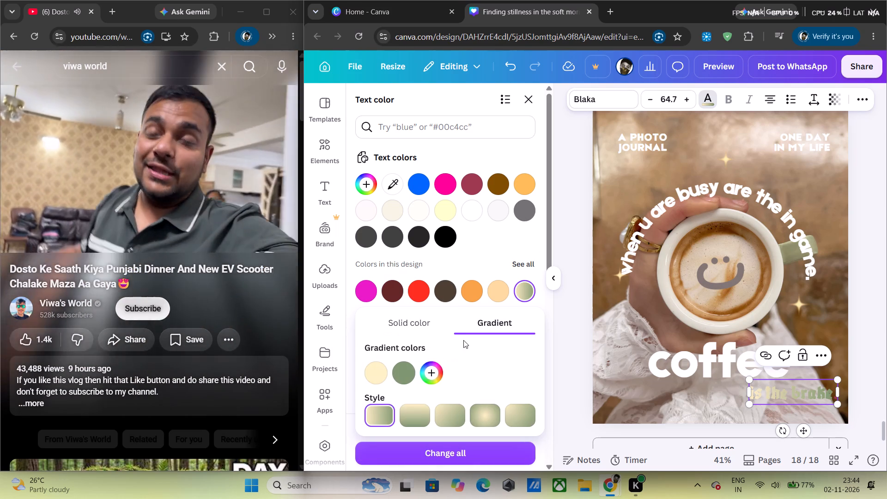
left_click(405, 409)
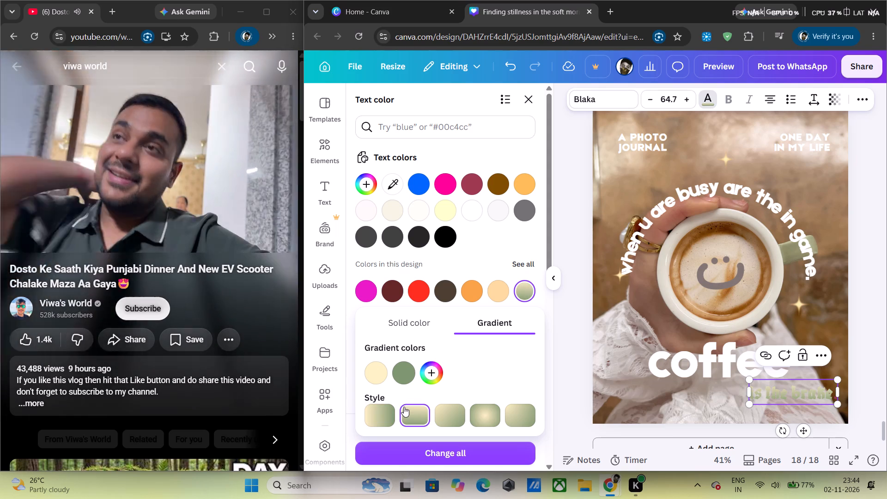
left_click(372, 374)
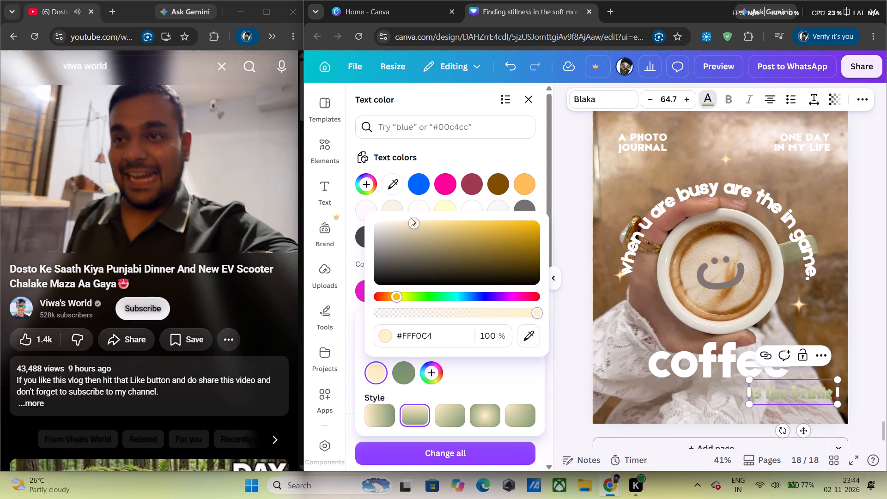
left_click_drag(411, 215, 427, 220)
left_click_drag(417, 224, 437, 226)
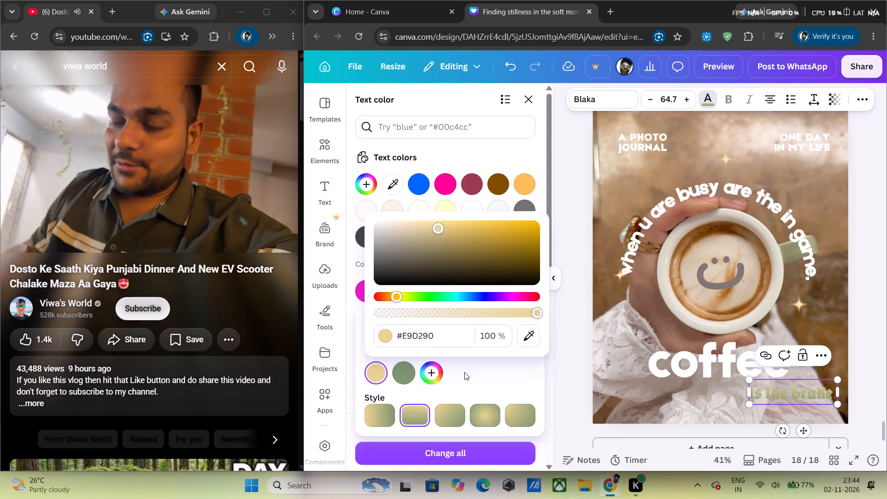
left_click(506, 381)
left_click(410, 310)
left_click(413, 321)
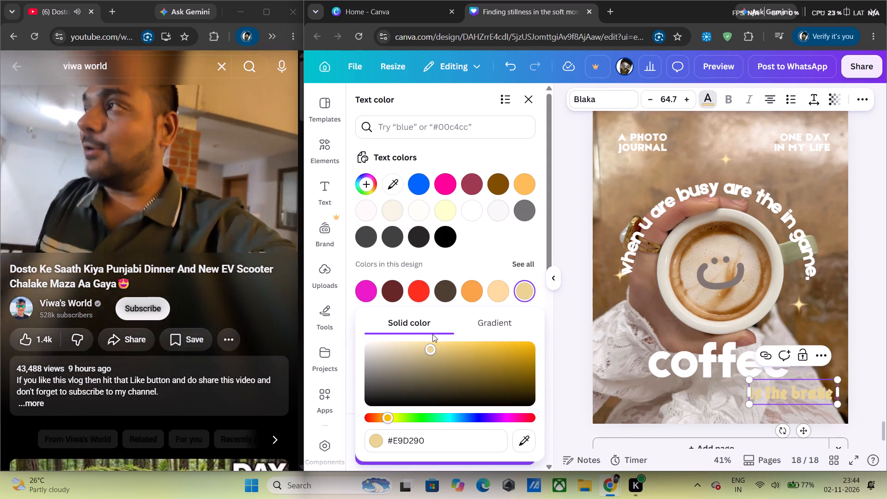
Set the "is the brake" text to a solid pale cream of about #FFF3CF and deselect it.
left_click_drag(432, 346, 441, 336)
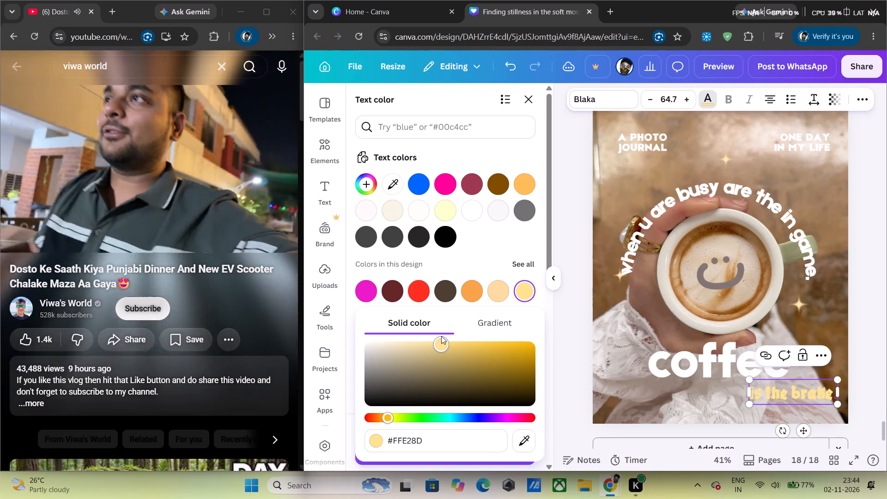
left_click_drag(441, 336, 395, 323)
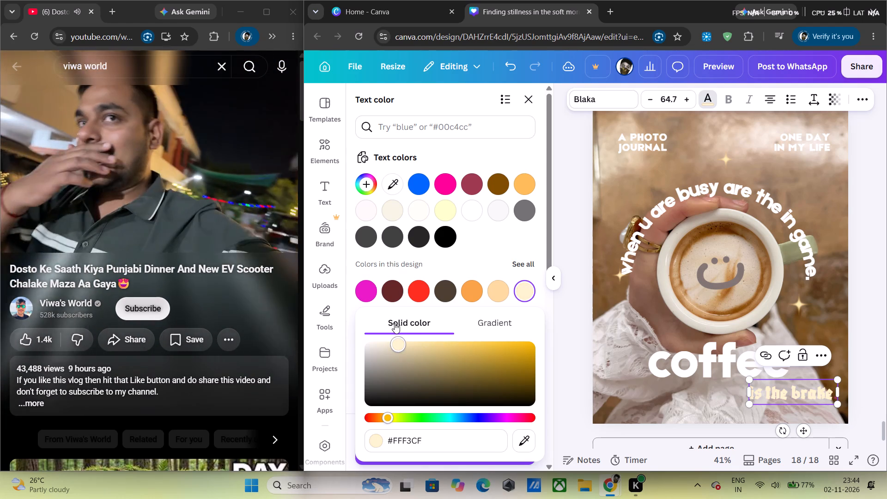
left_click_drag(395, 323, 395, 316)
left_click(530, 92)
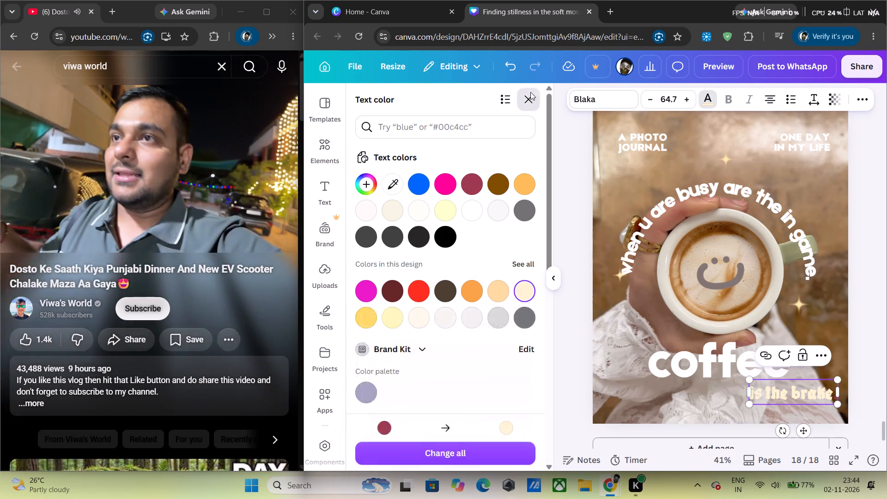
left_click(561, 276)
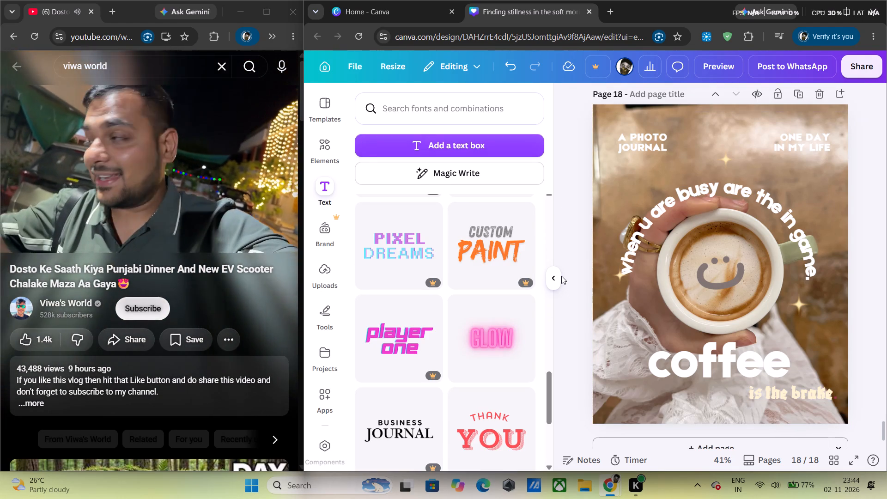
Collapse the design side panel to view page 18 on a wider canvas.
left_click(561, 276)
left_click(559, 278)
left_click(470, 244)
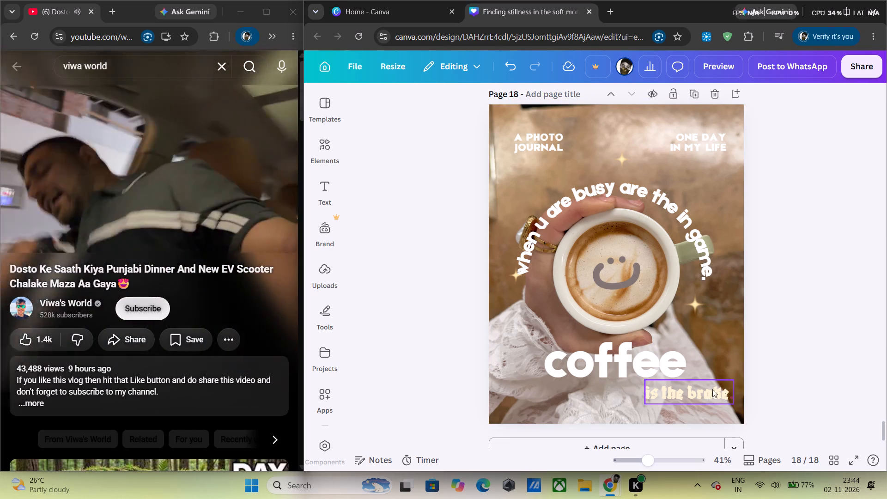
left_click(784, 335)
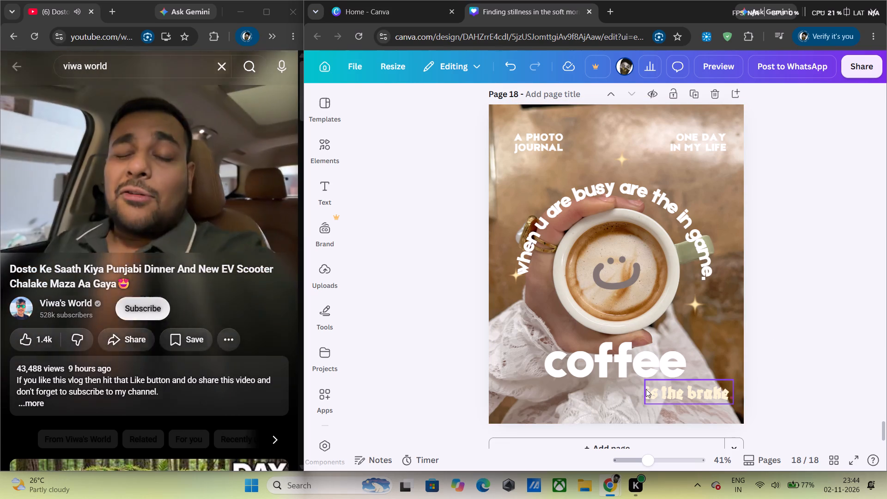
Add a new page after page 18.
scroll(635, 449, "down", 2)
left_click(620, 441)
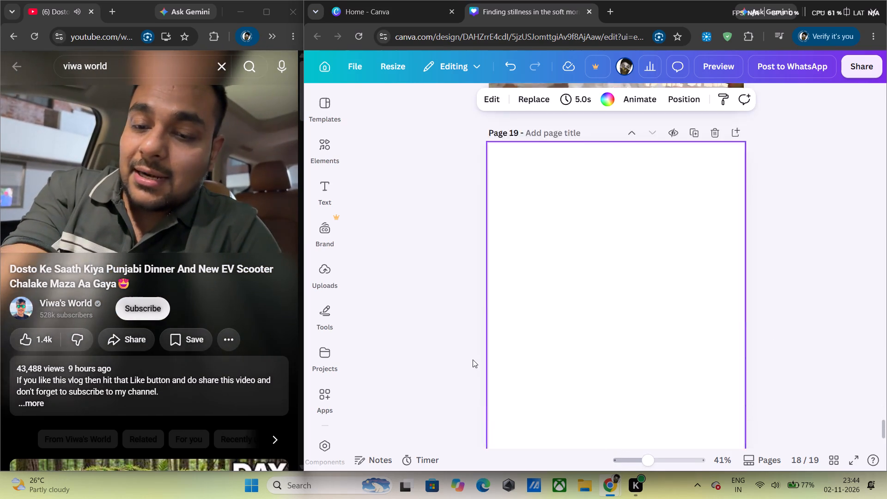
Apply the garden-path page reading "I don't need all the answers" from the Minimalist Life Lessons Instagram Post template to page 19.
left_click(326, 106)
scroll(432, 335, "down", 3)
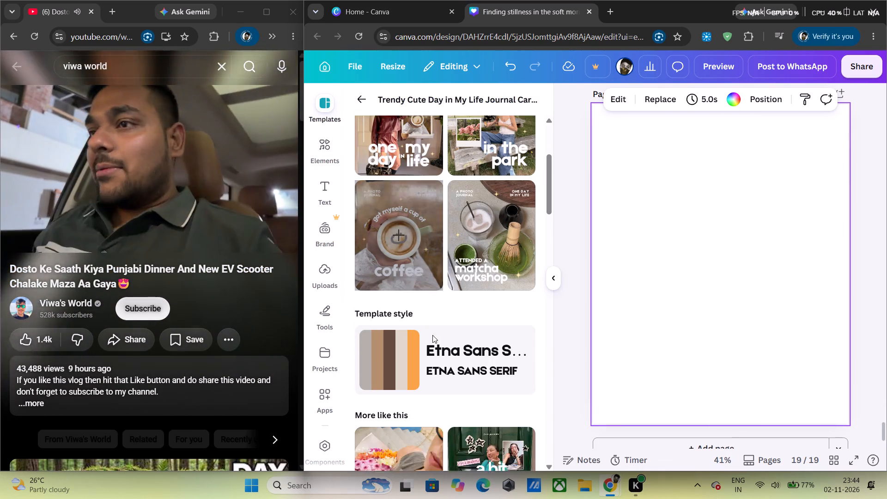
scroll(432, 335, "down", 5)
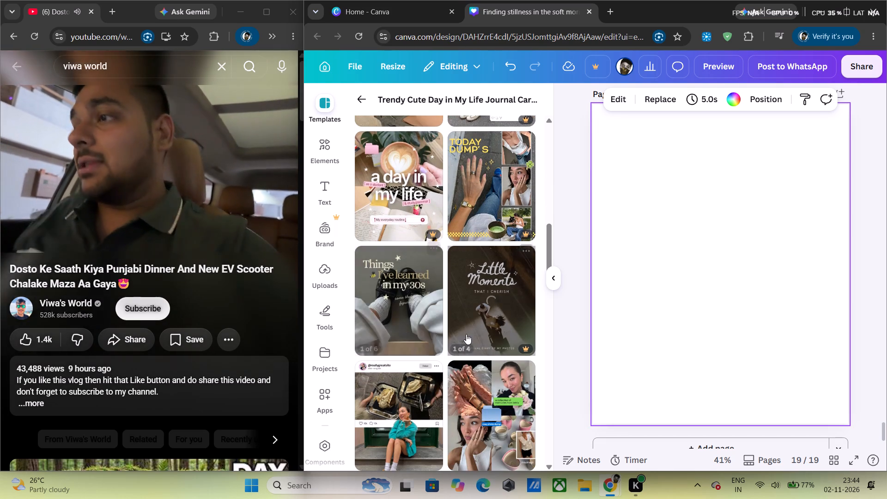
left_click(378, 301)
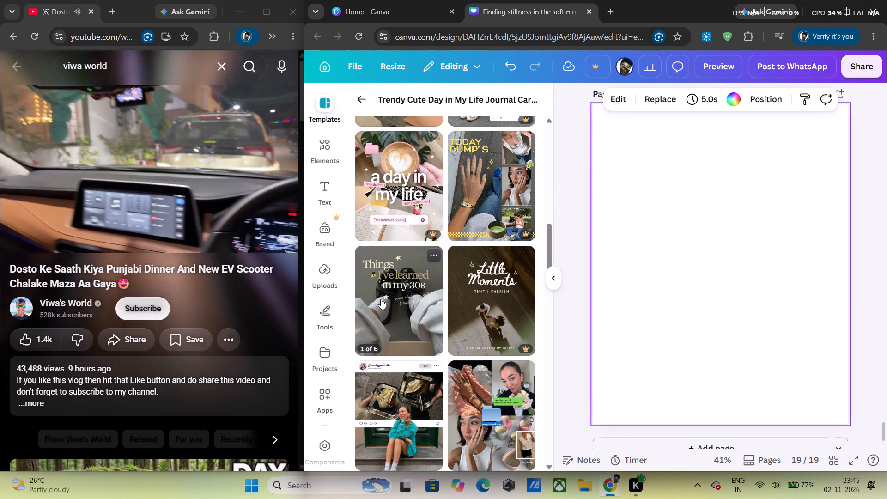
left_click(381, 299)
left_click(379, 301)
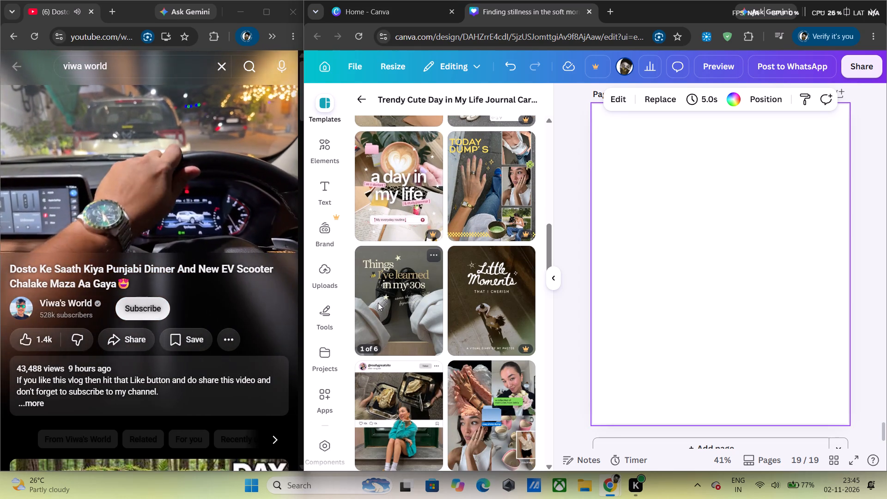
scroll(442, 326, "down", 4)
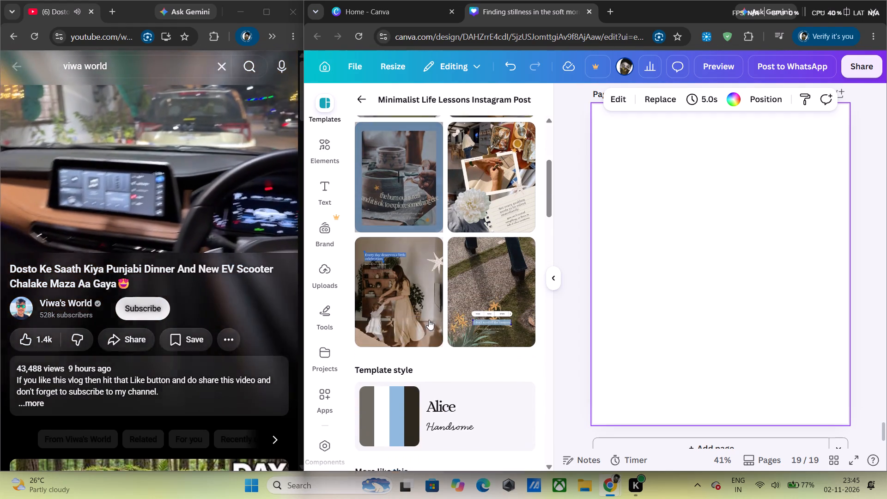
left_click(464, 294)
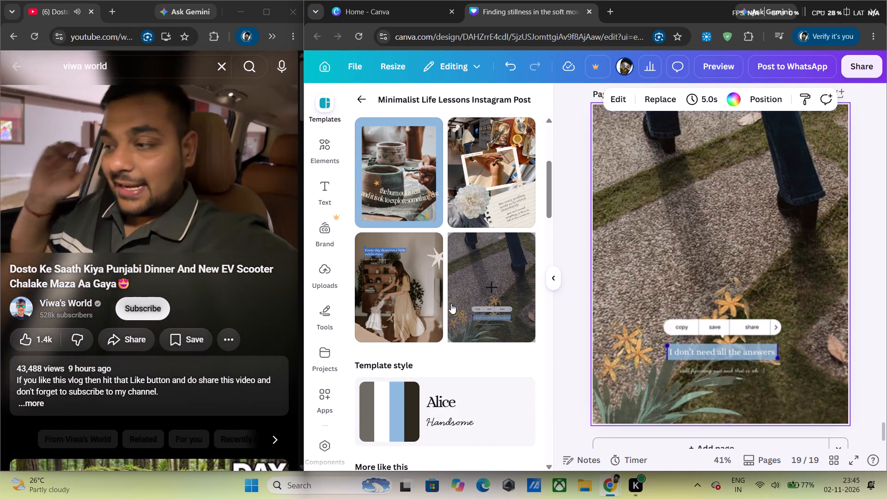
Replace the "I don't need all the answers" text on page 19 with new wording starting "I DIDN'".
left_click(733, 352)
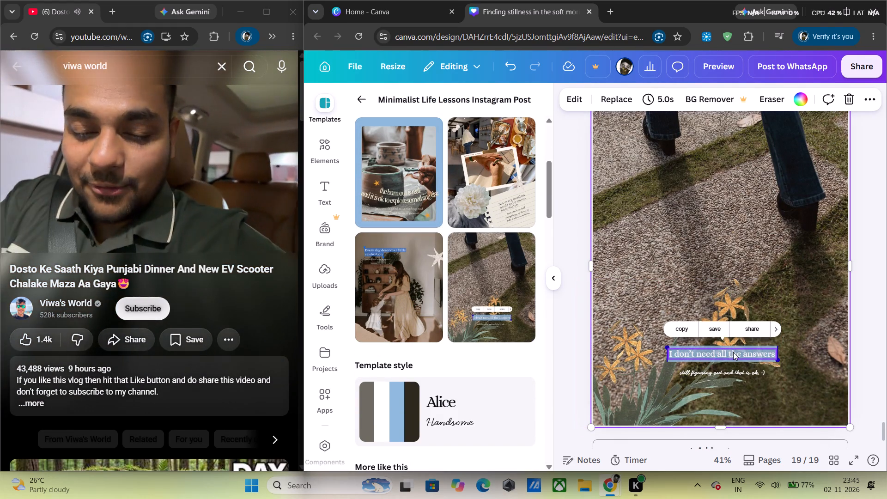
double_click(733, 352)
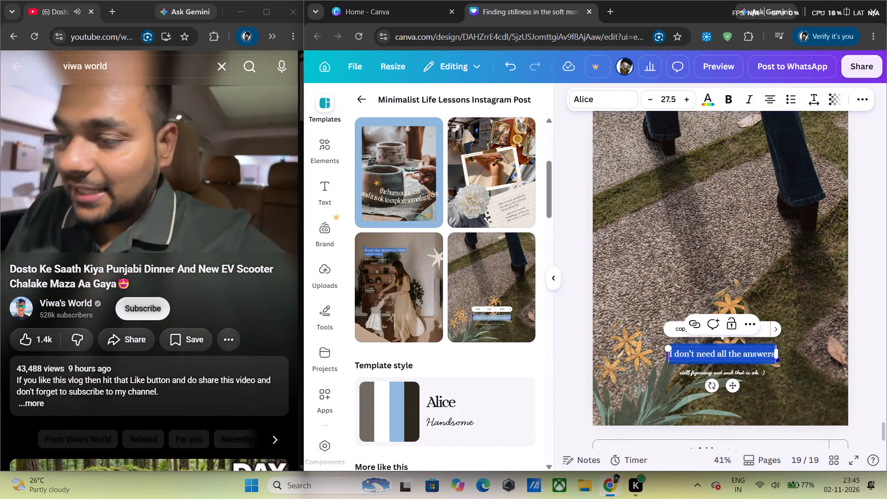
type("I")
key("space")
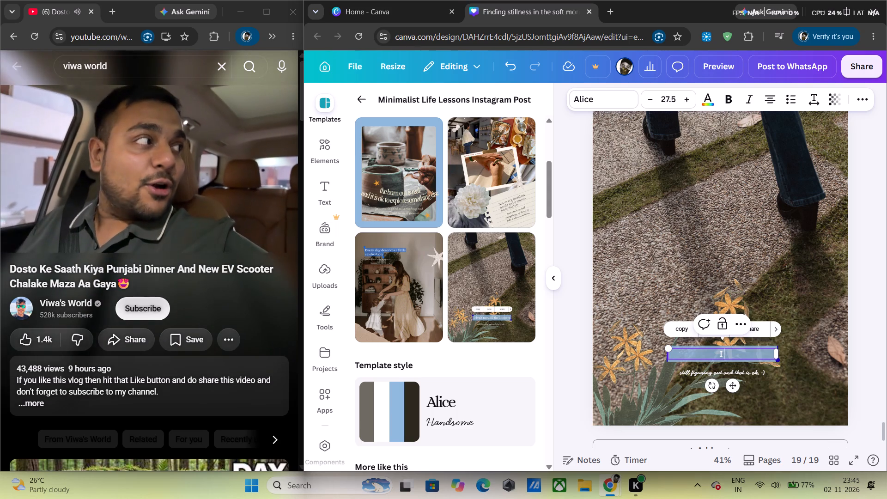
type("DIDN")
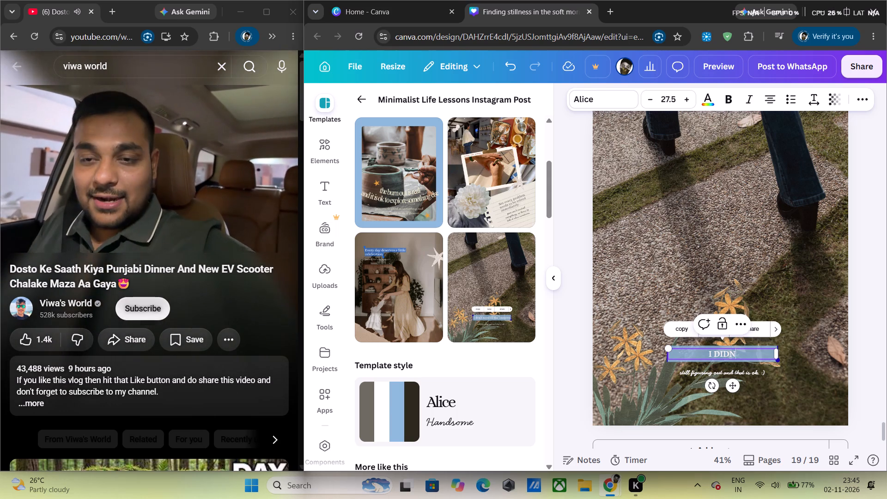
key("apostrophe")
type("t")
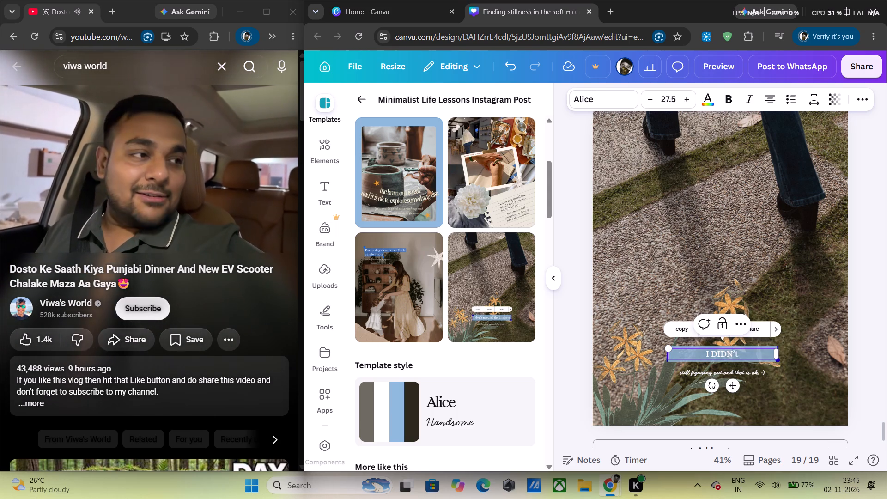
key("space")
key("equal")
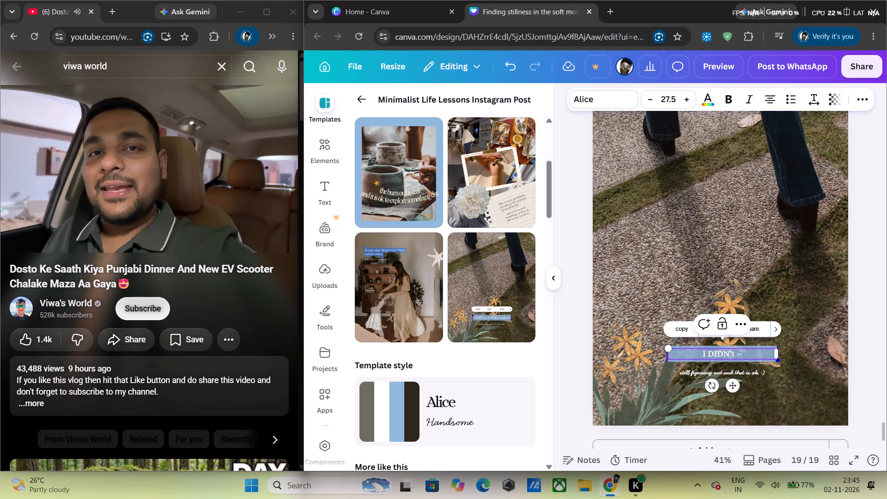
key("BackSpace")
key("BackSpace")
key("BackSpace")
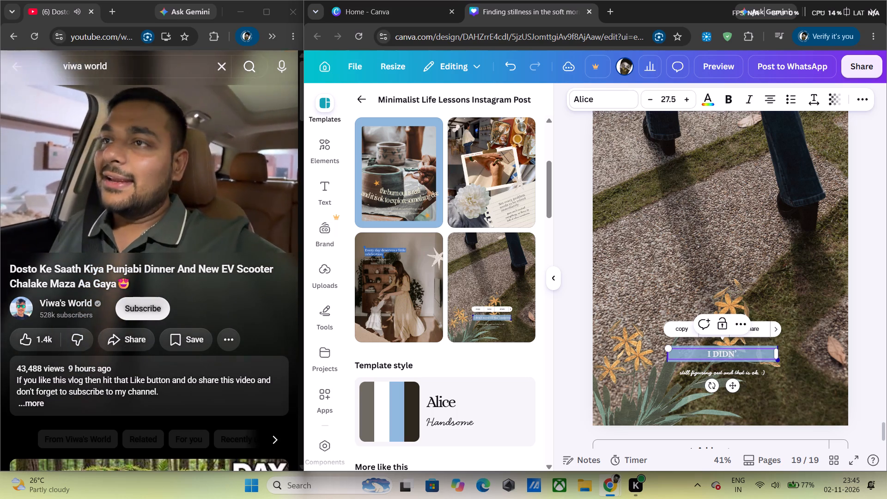
Complete the blue-highlighted text on page 19 so it reads "I DIDN'T think", and deselect it.
type("T thi")
type("nk")
key("space")
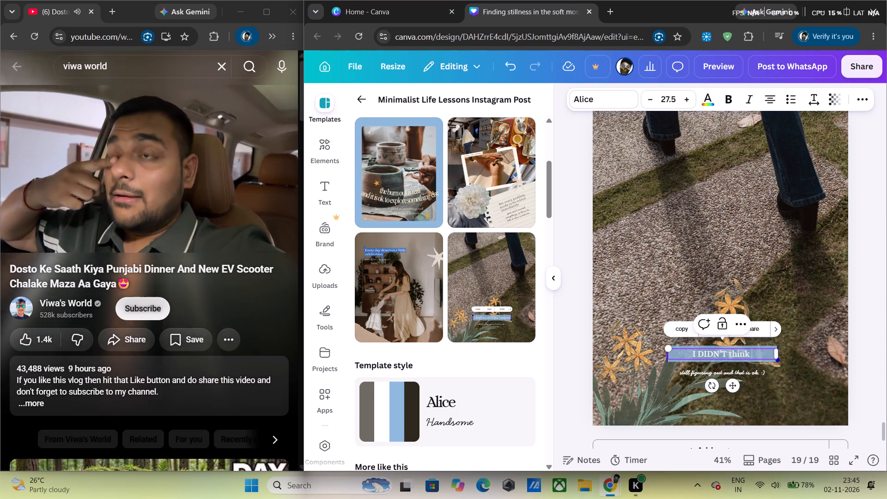
left_click(728, 258)
left_click(704, 160)
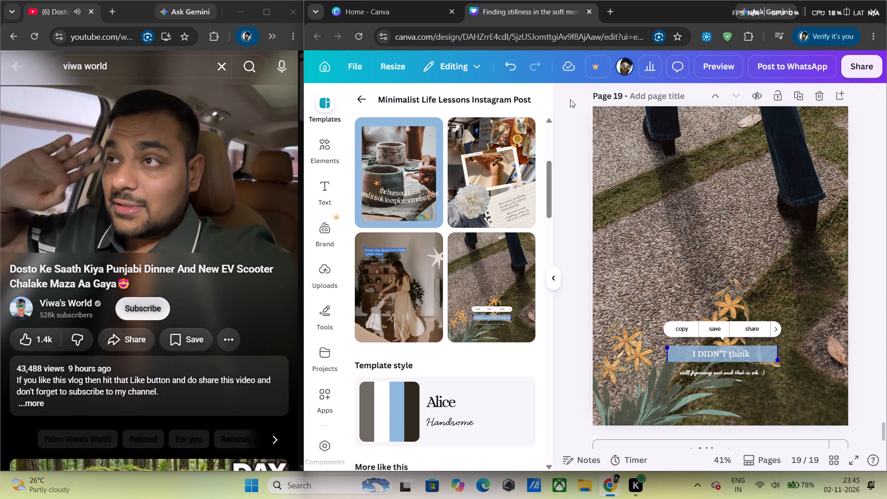
Adjust the white balance of page 19's background photo, setting its tint to -33.
left_click(642, 153)
left_click(564, 95)
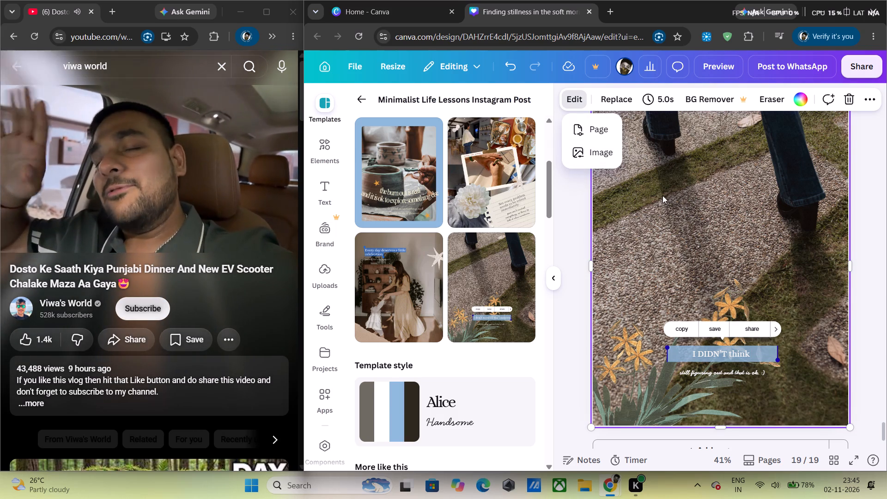
left_click(662, 195)
left_click(615, 144)
left_click(578, 93)
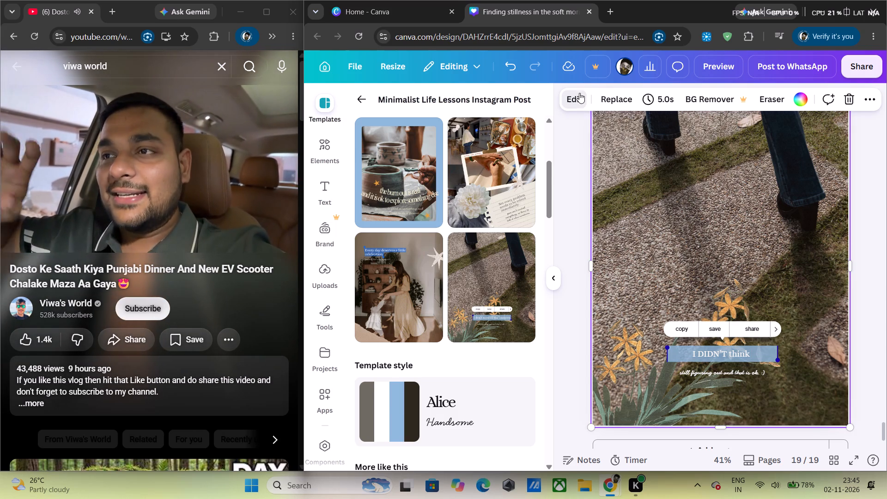
left_click(593, 150)
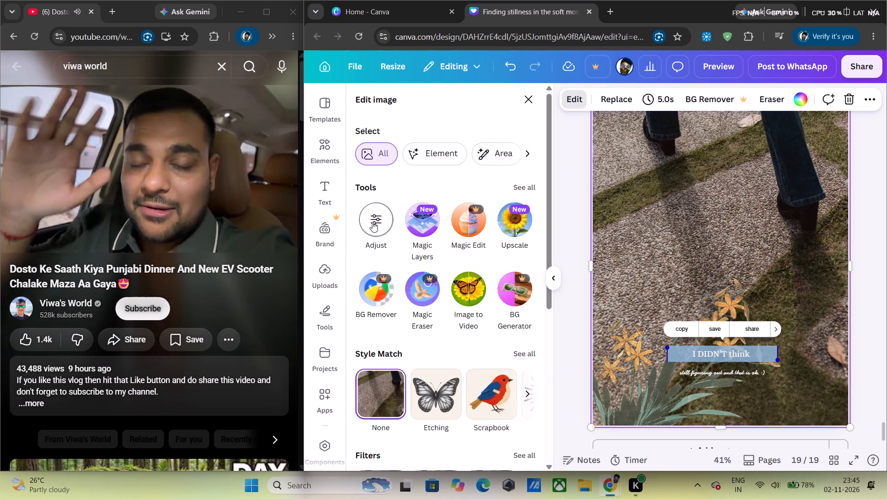
left_click(372, 222)
left_click_drag(432, 292, 430, 293)
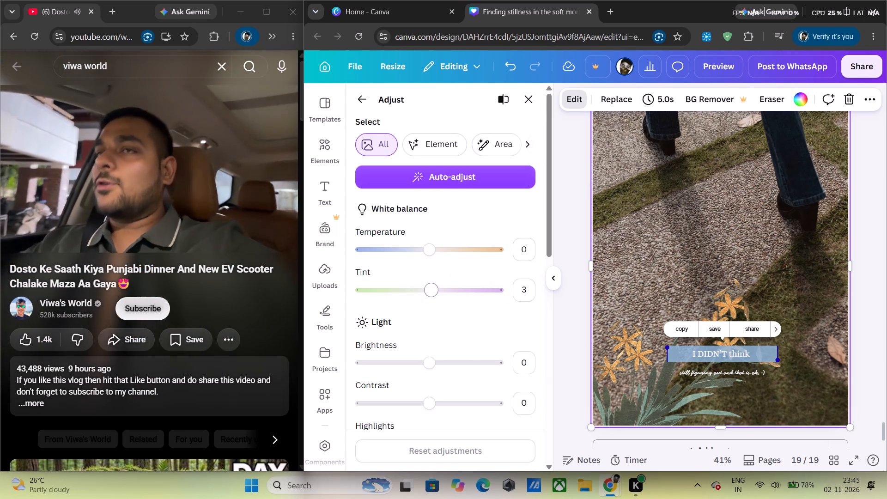
left_click_drag(430, 293, 413, 301)
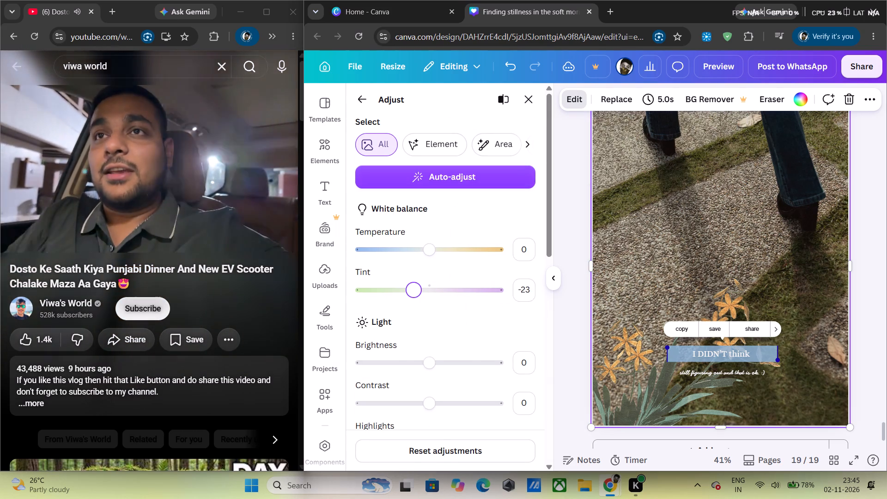
left_click_drag(413, 301, 415, 300)
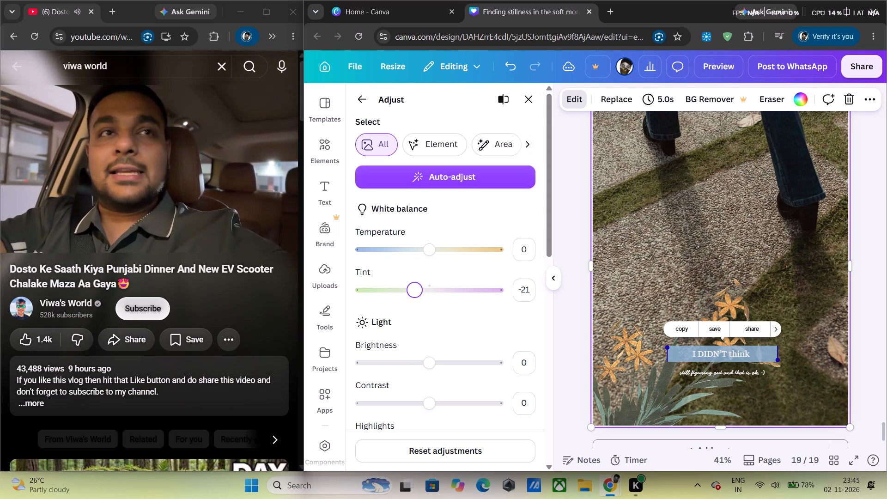
left_click_drag(415, 300, 401, 305)
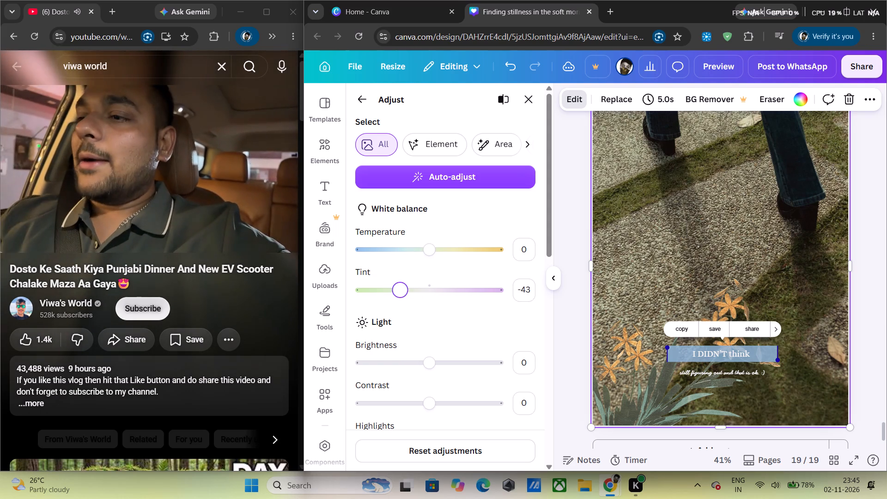
left_click_drag(401, 305, 407, 304)
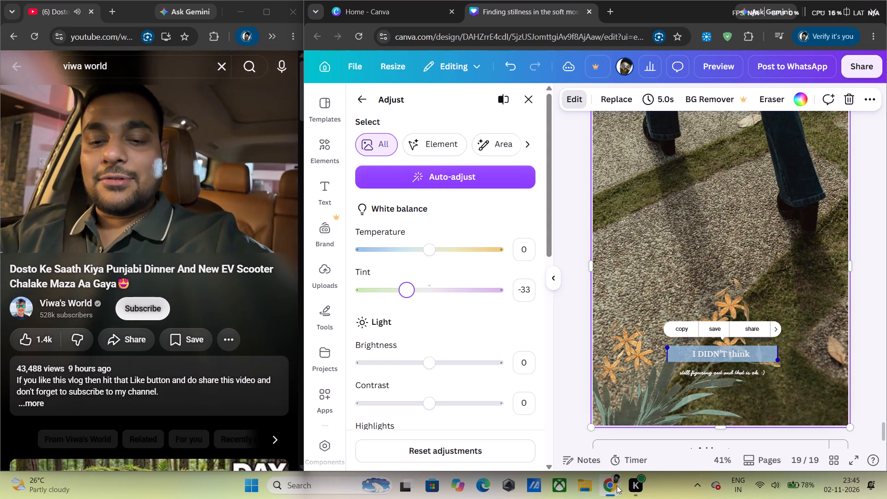
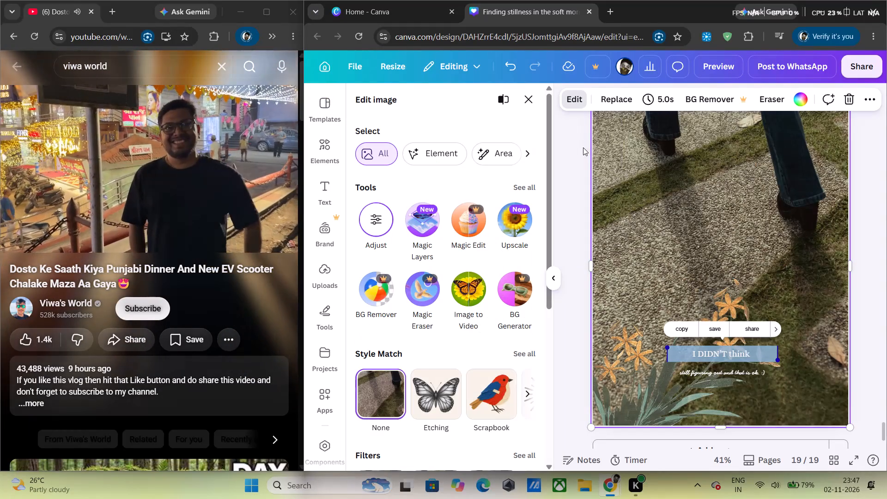
Set the tint of page 19's background photo to -25.
left_click(370, 222)
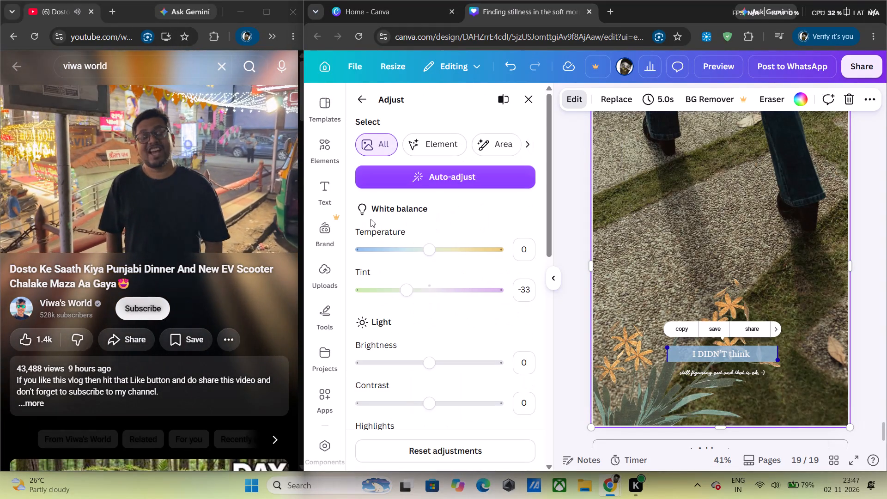
scroll(423, 251, "down", 1)
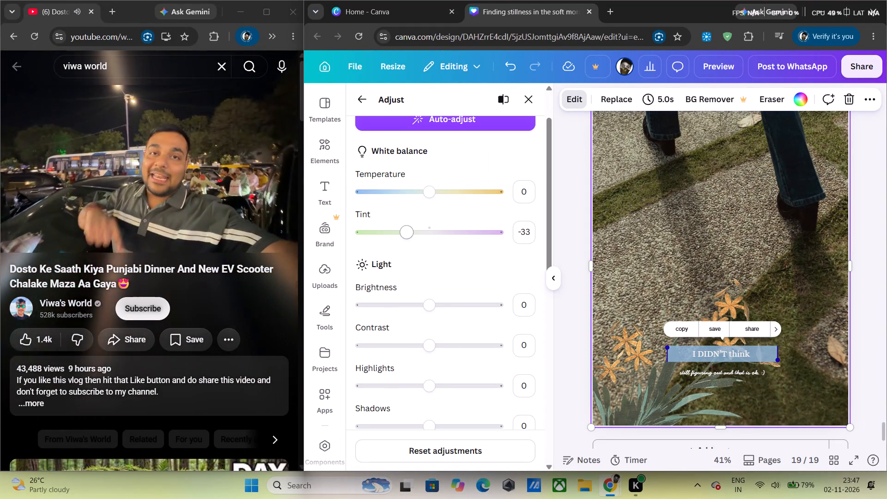
left_click(410, 240)
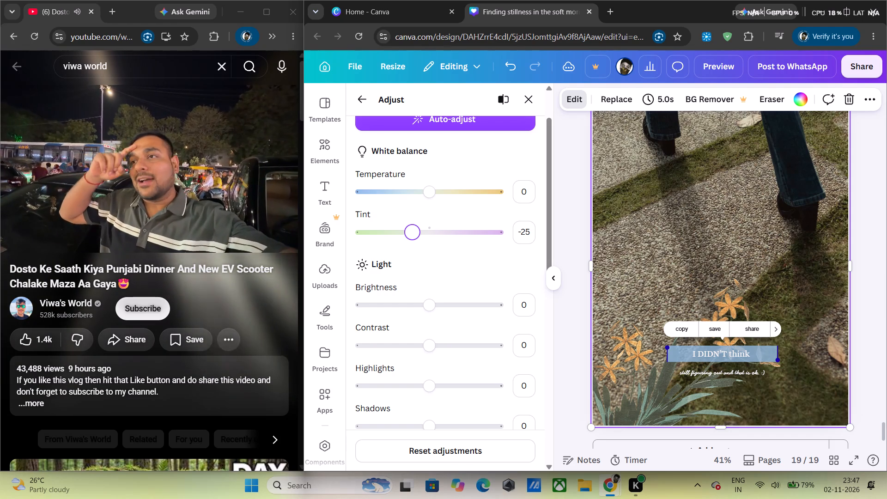
Adjust the background photo's light settings: brightness -14, contrast 14 and highlights -13.
scroll(412, 242, "down", 1)
left_click_drag(430, 249, 423, 250)
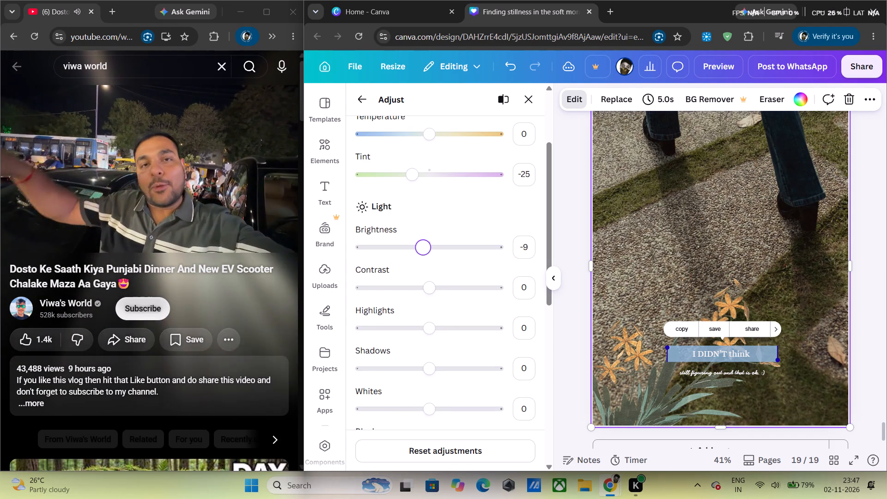
left_click_drag(423, 250, 419, 250)
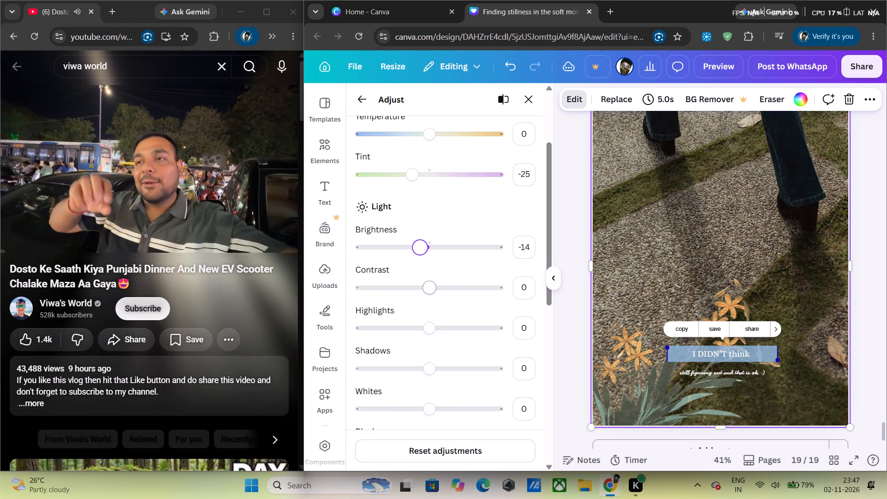
left_click_drag(425, 291, 438, 290)
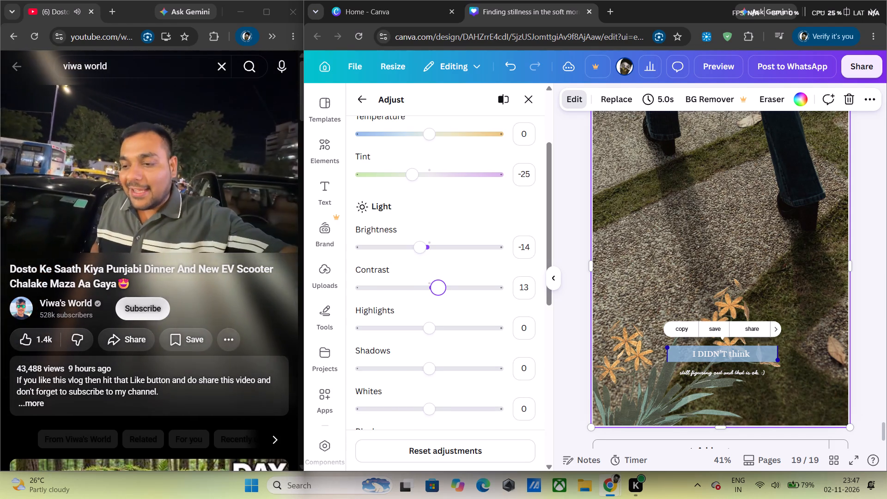
left_click_drag(438, 290, 439, 291)
scroll(437, 290, "down", 1)
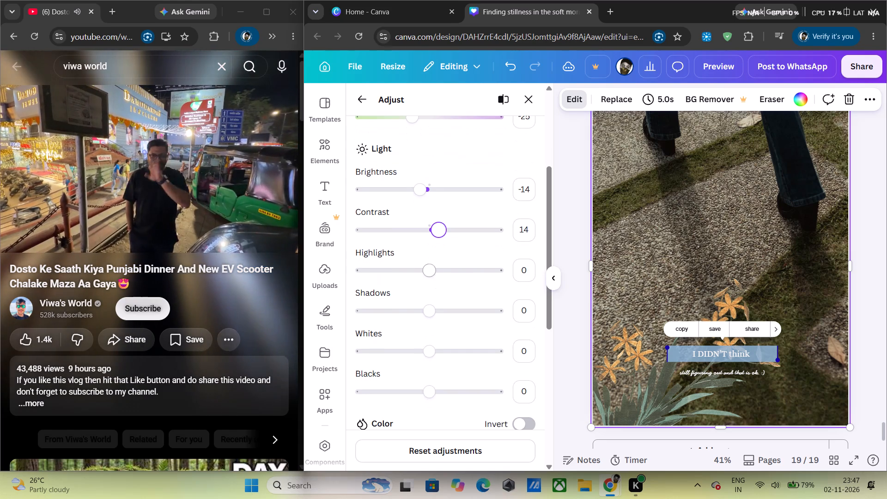
left_click_drag(430, 276, 420, 278)
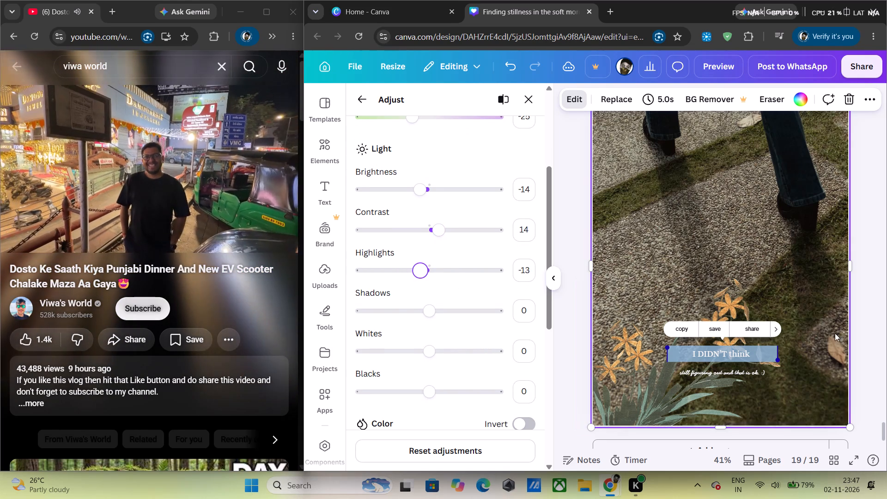
Replace "think" in the blue-highlighted text so the line reads "I DIDN'T THINK THAT WAS", and deselect it.
left_click(752, 350)
left_click(752, 350)
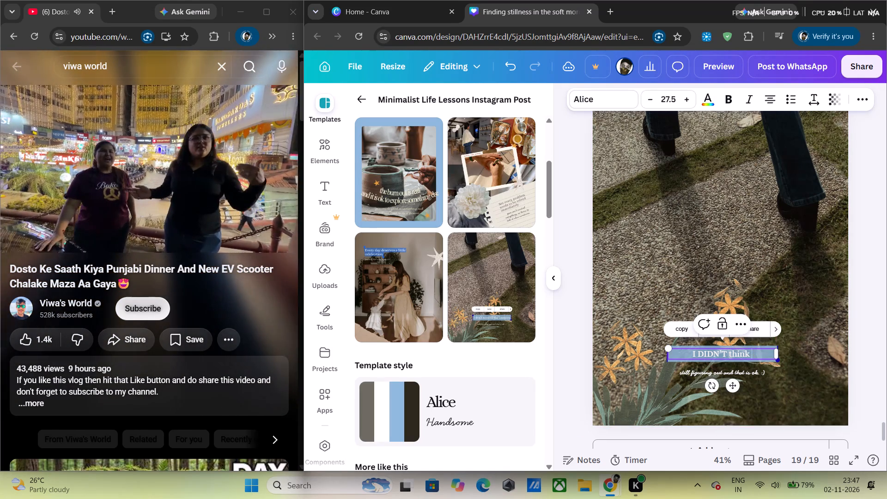
left_click_drag(752, 350, 737, 349)
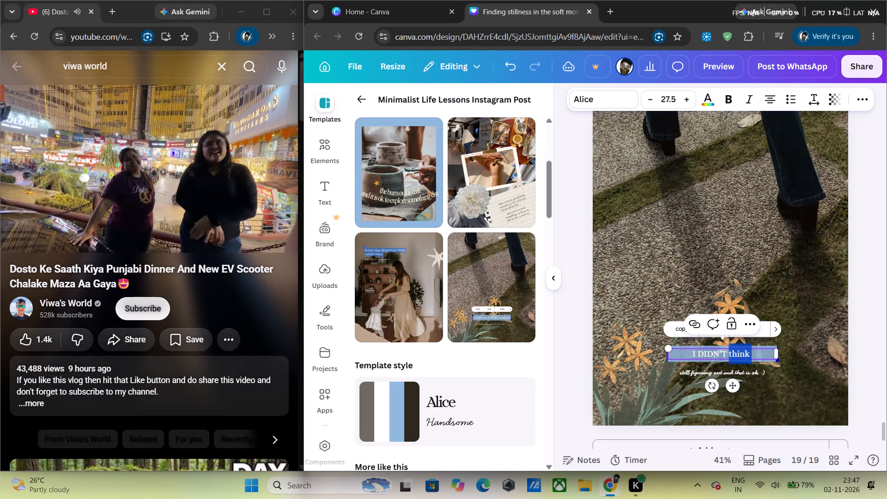
type("TH")
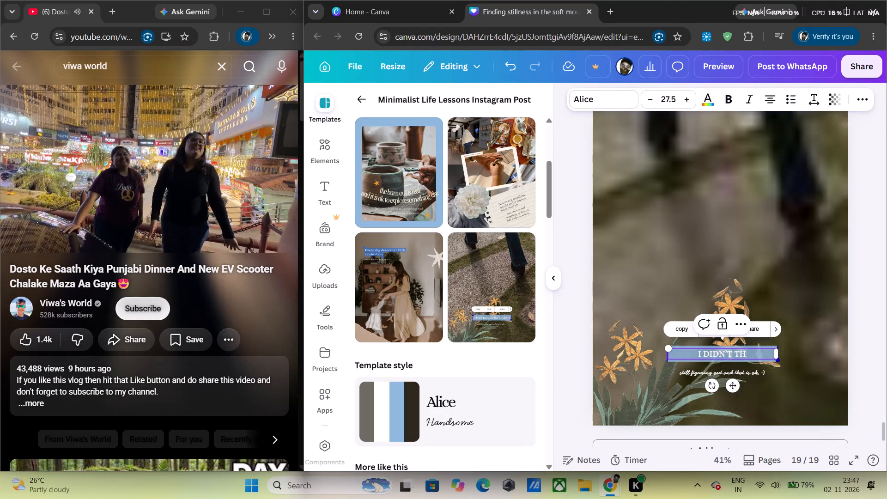
type("IN")
type("K THAT")
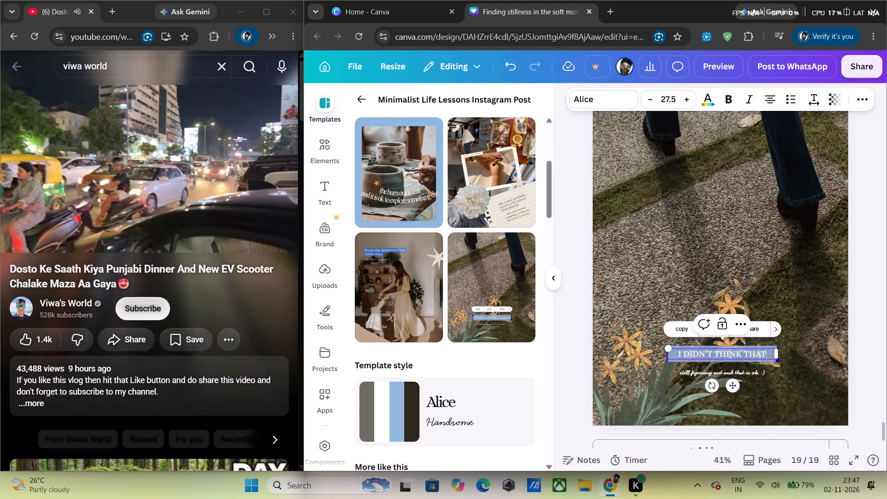
key("shift+space")
type("WA")
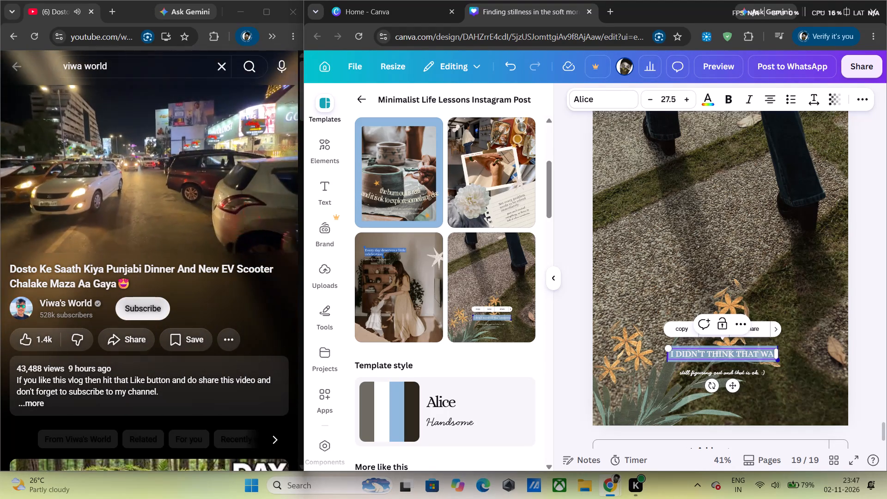
type("S")
key("space")
type("THE")
key("space")
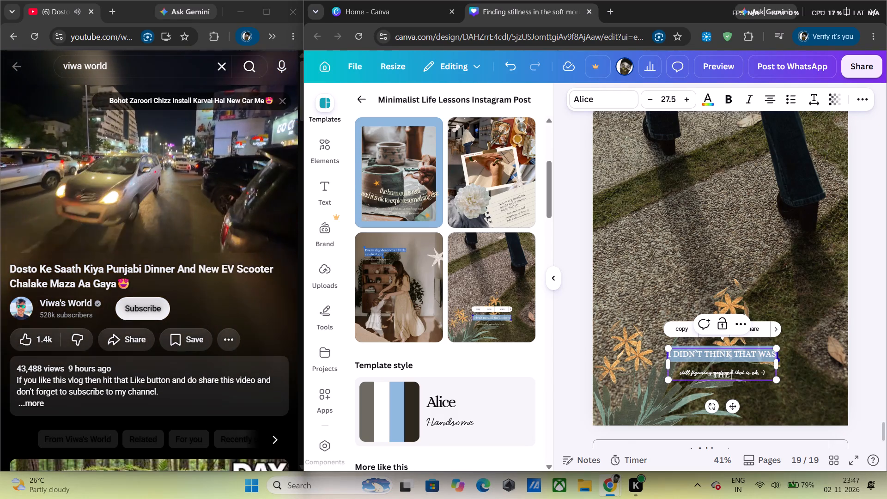
key("shift+BackSpace")
key("shift+BackSpace")
key("shift+BackSpace")
key("shift+BackSpace")
key("shift+BackSpace")
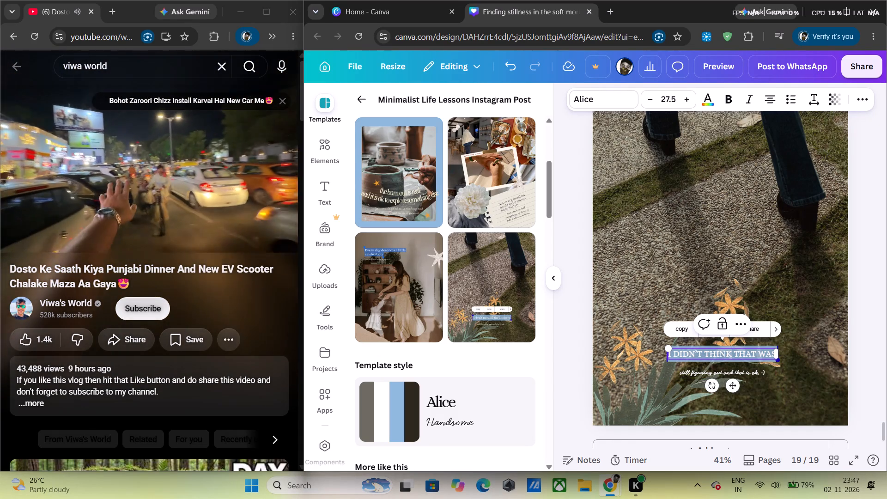
left_click(886, 234)
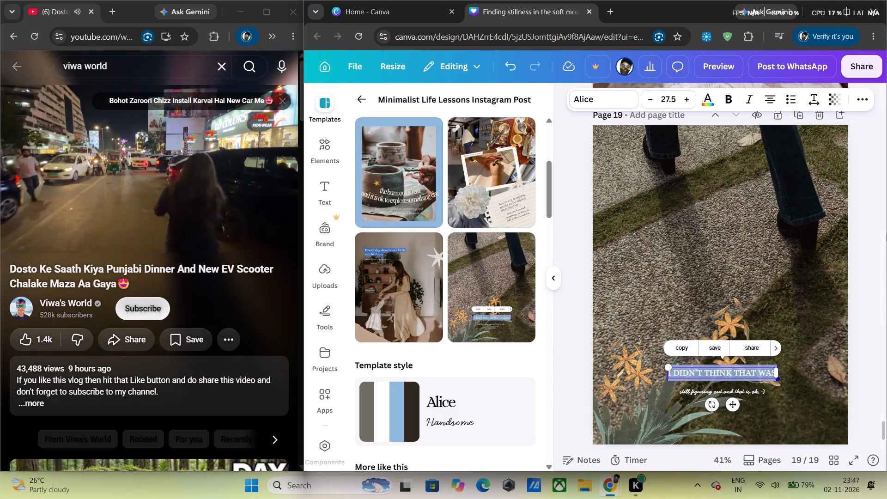
scroll(754, 278, "down", 1)
left_click(879, 252)
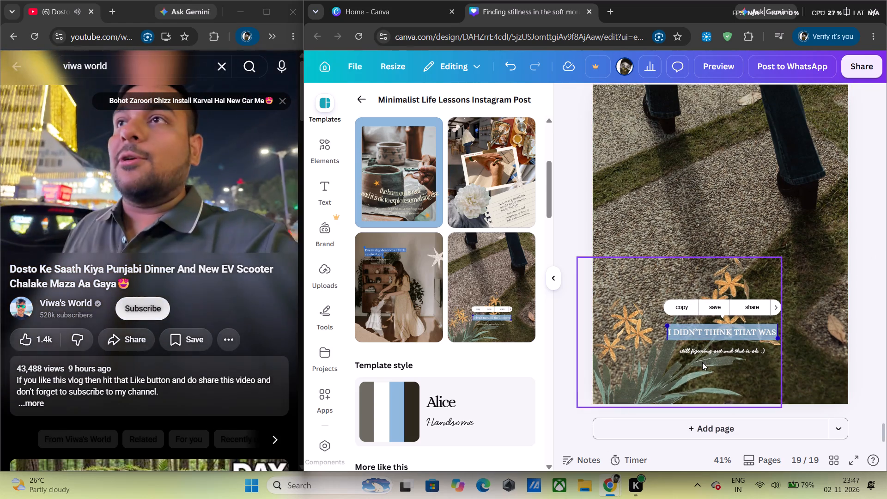
Fine-tune the light of page 19's background photo with shadows -25, whites -25 and blacks 20.
scroll(703, 218, "up", 1)
left_click(703, 218)
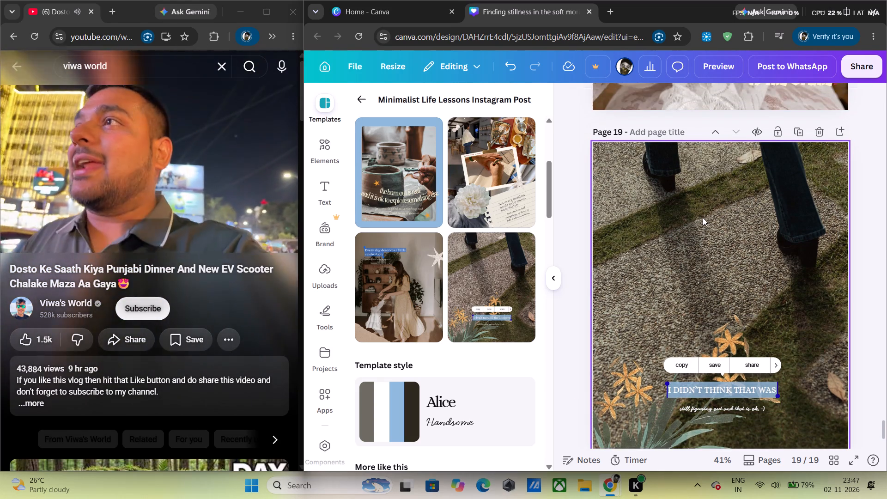
left_click(580, 102)
left_click(588, 144)
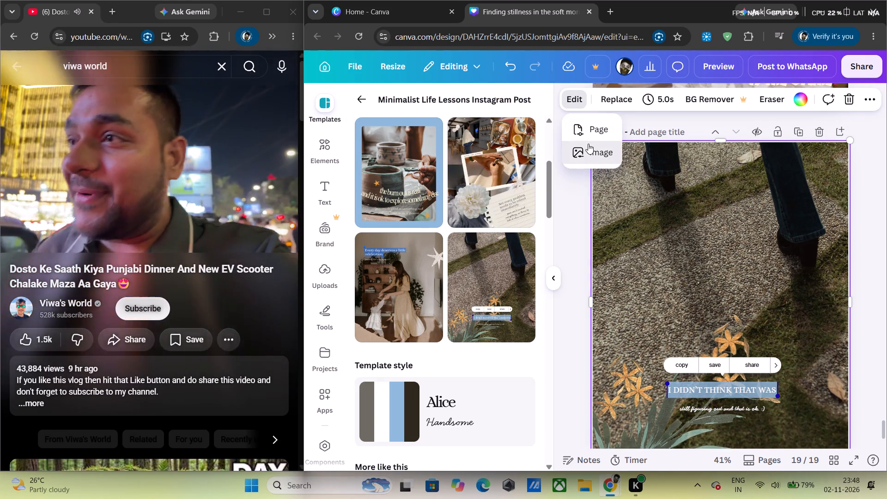
left_click(380, 214)
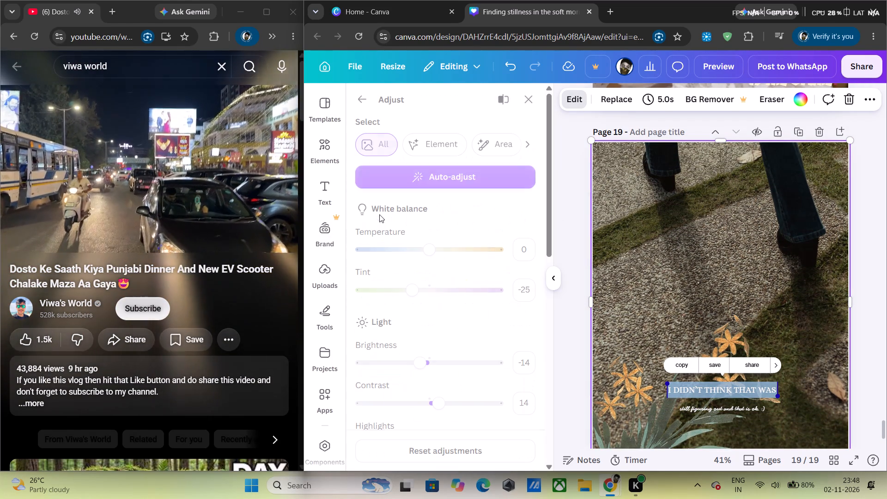
scroll(396, 287, "down", 4)
left_click_drag(424, 256, 421, 257)
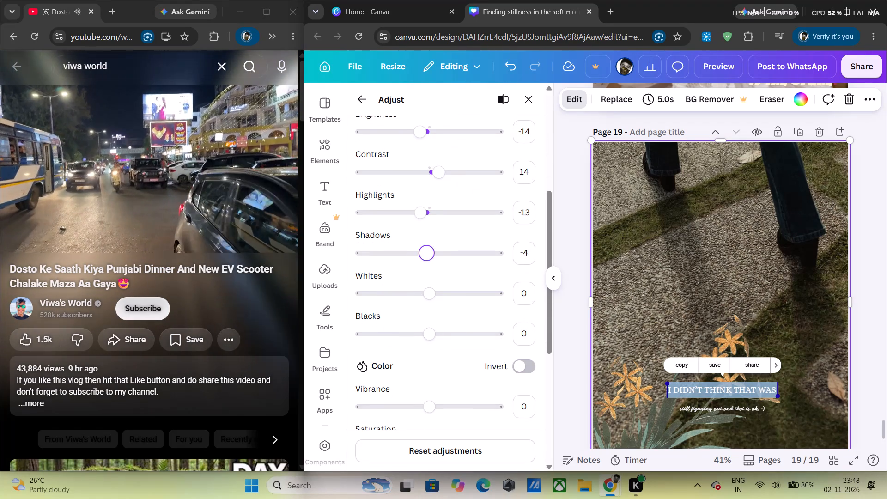
left_click_drag(421, 257, 412, 254)
left_click_drag(431, 290, 454, 288)
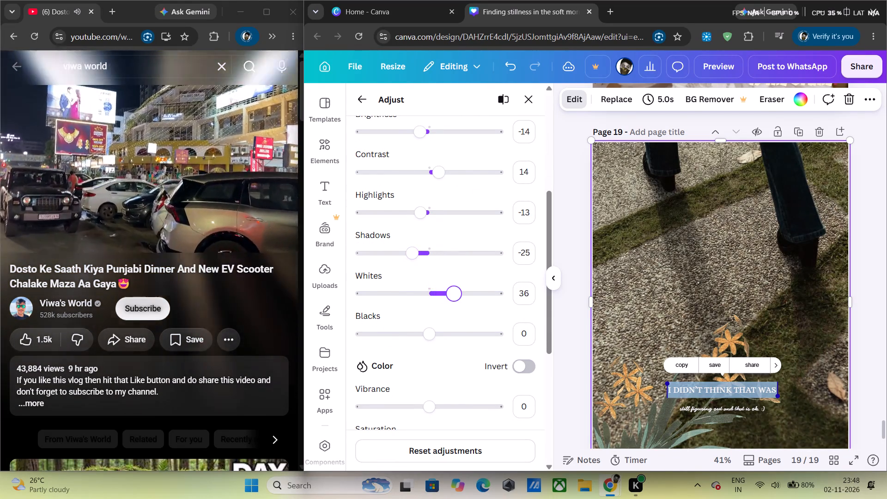
left_click_drag(454, 288, 412, 289)
scroll(412, 289, "down", 1)
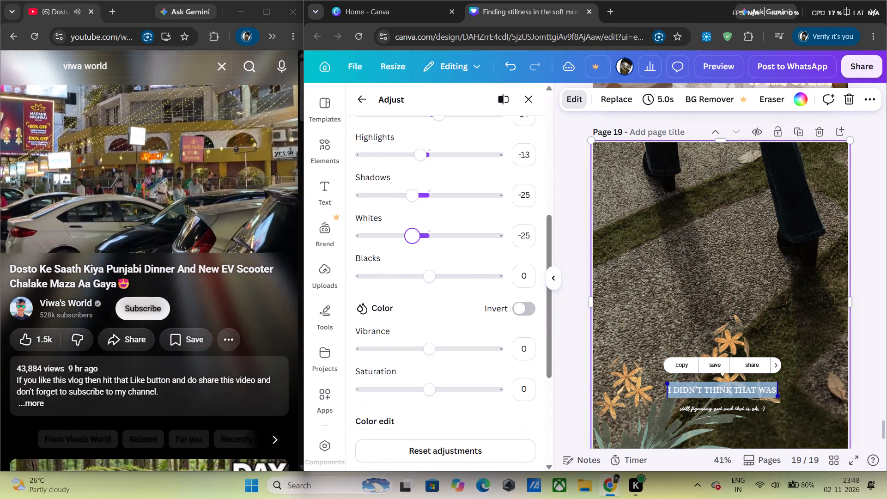
left_click_drag(426, 281, 446, 280)
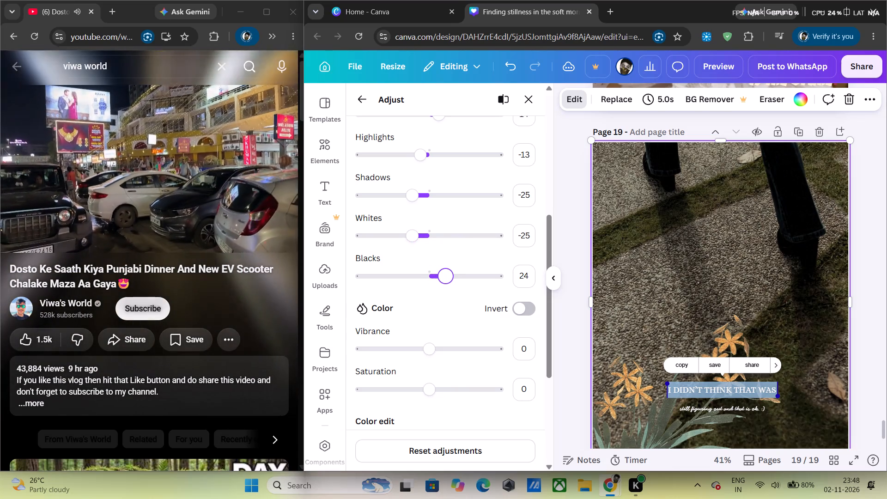
left_click_drag(446, 280, 443, 283)
scroll(443, 284, "down", 2)
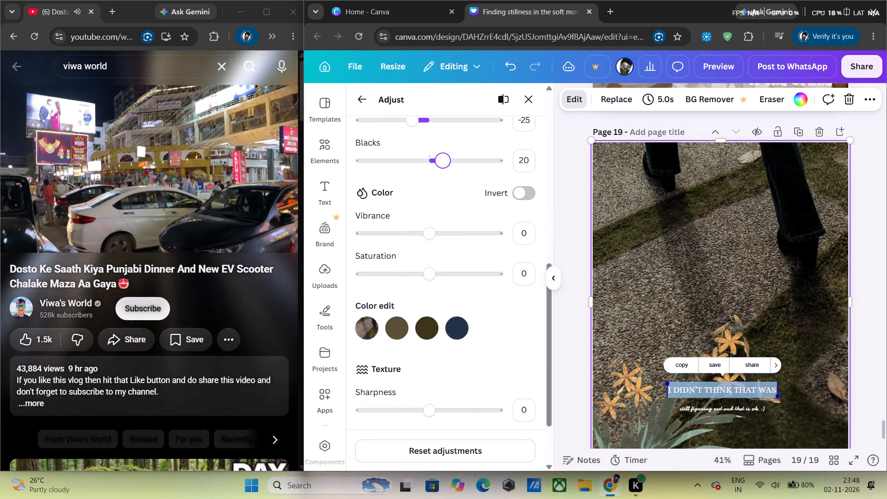
Add the black globe, phone and location pin icons from the recently used elements to page 19.
left_click(334, 149)
scroll(427, 261, "down", 1)
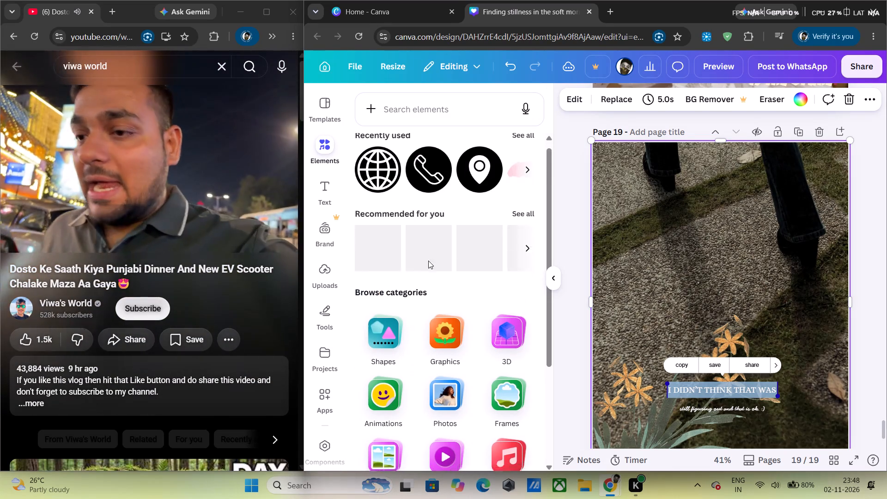
scroll(431, 256, "up", 5)
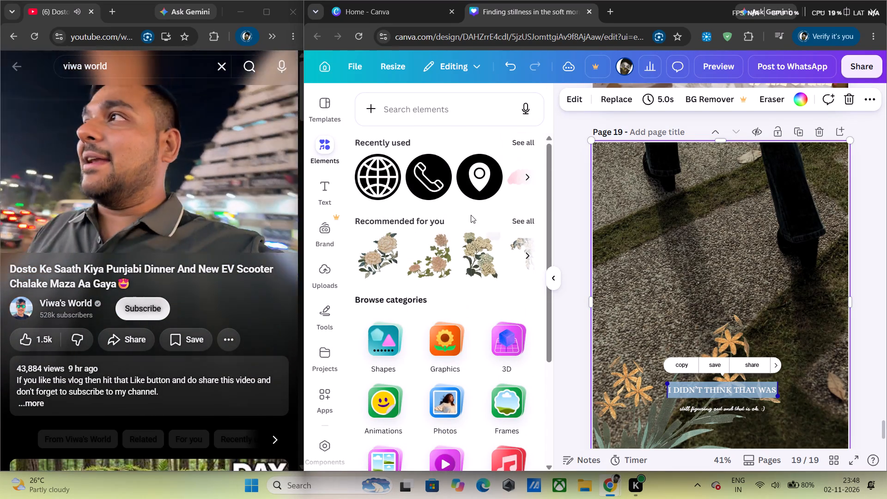
left_click(524, 144)
scroll(445, 228, "down", 3)
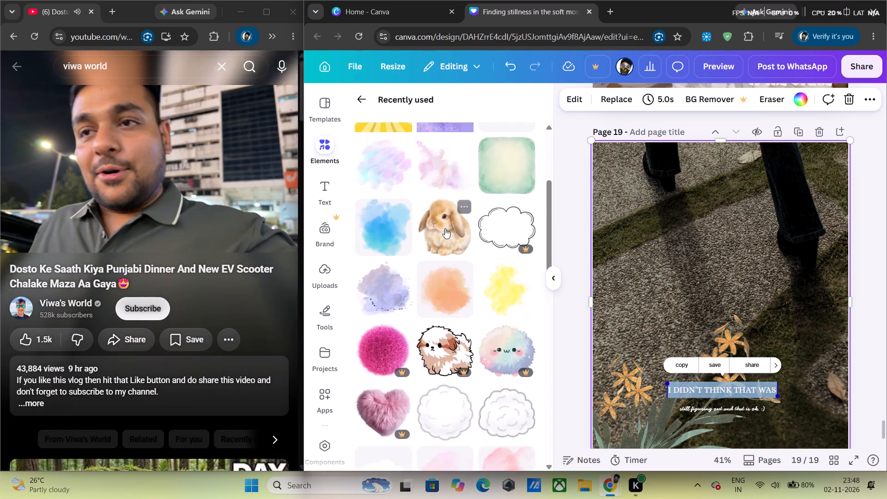
scroll(445, 228, "up", 3)
left_click(382, 169)
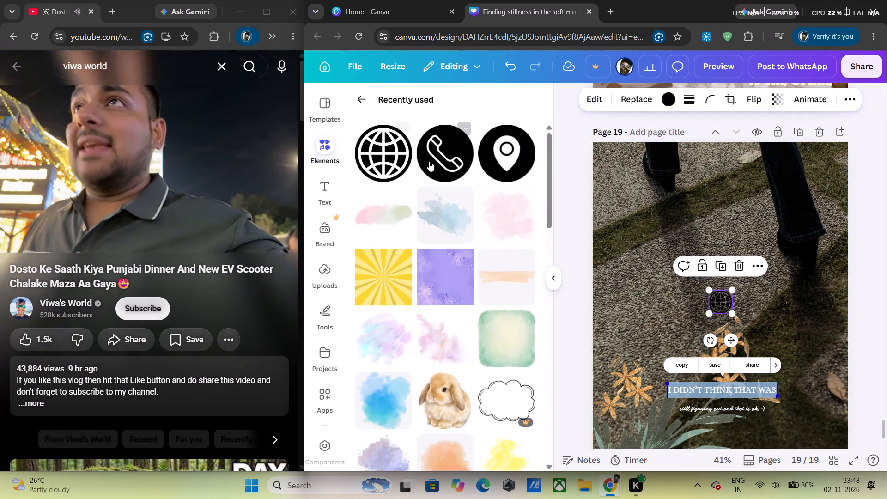
left_click(433, 160)
left_click(481, 156)
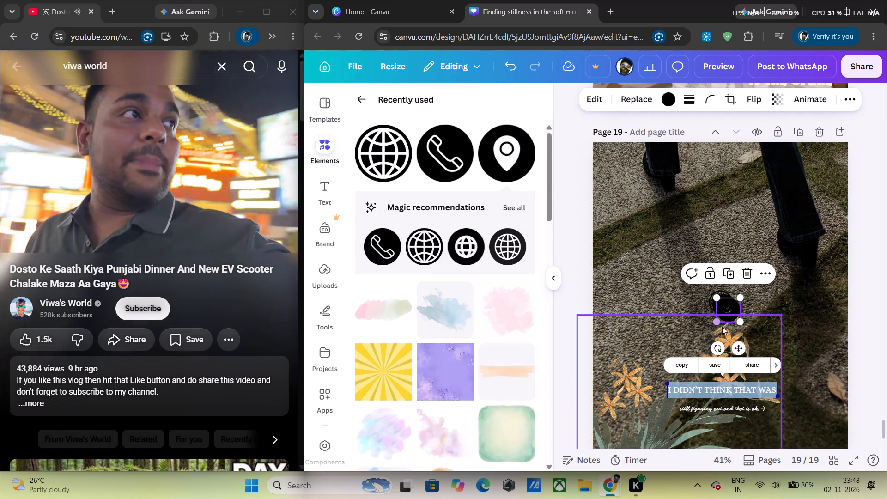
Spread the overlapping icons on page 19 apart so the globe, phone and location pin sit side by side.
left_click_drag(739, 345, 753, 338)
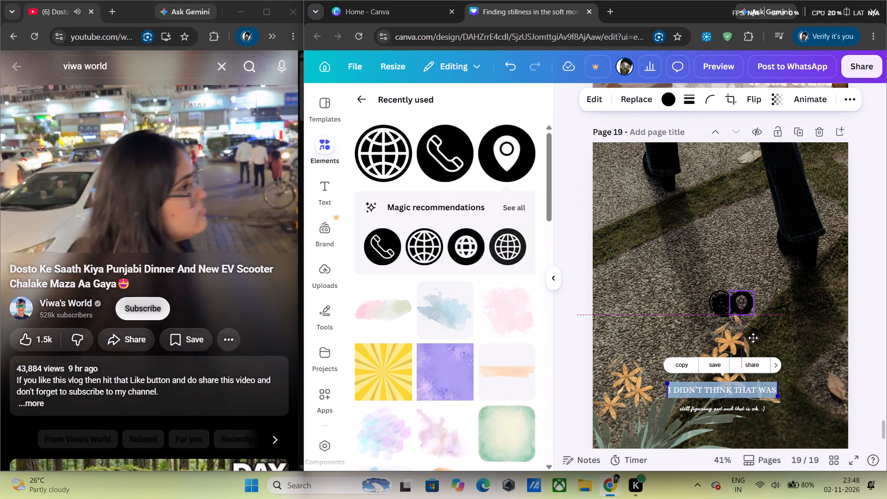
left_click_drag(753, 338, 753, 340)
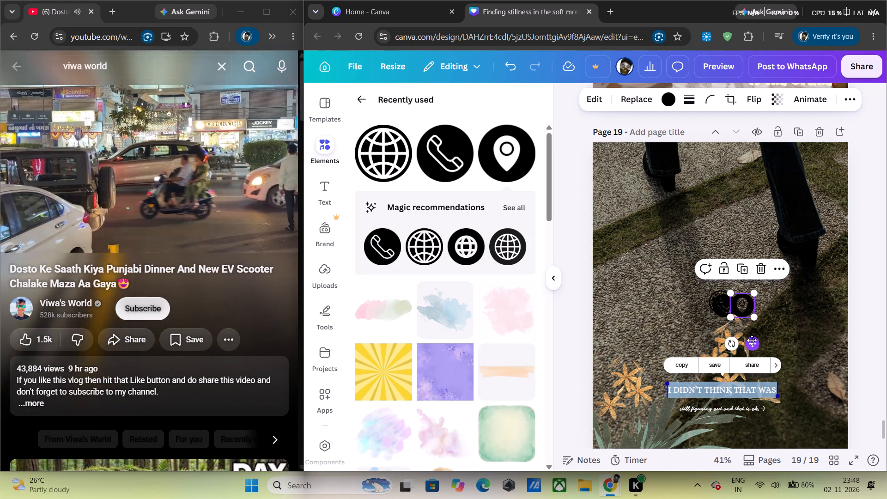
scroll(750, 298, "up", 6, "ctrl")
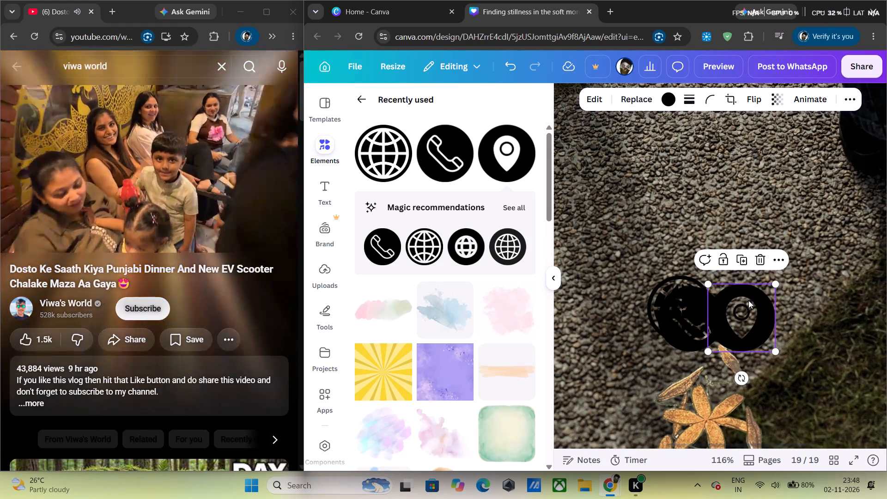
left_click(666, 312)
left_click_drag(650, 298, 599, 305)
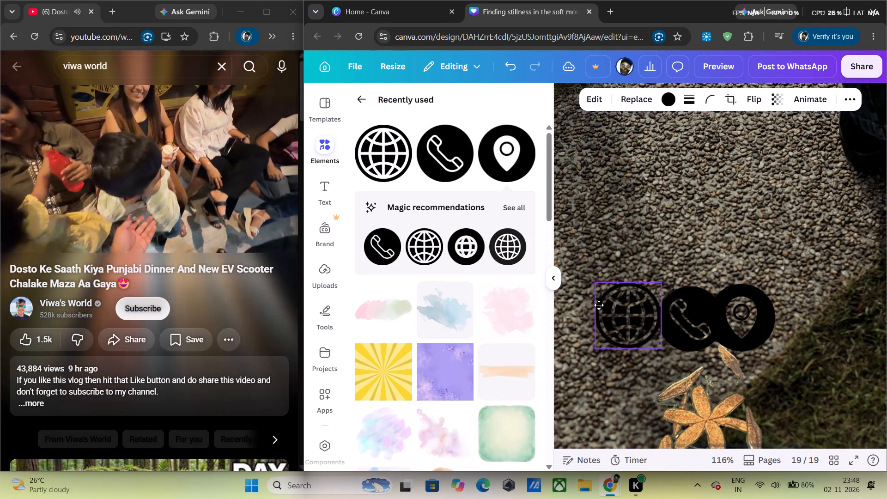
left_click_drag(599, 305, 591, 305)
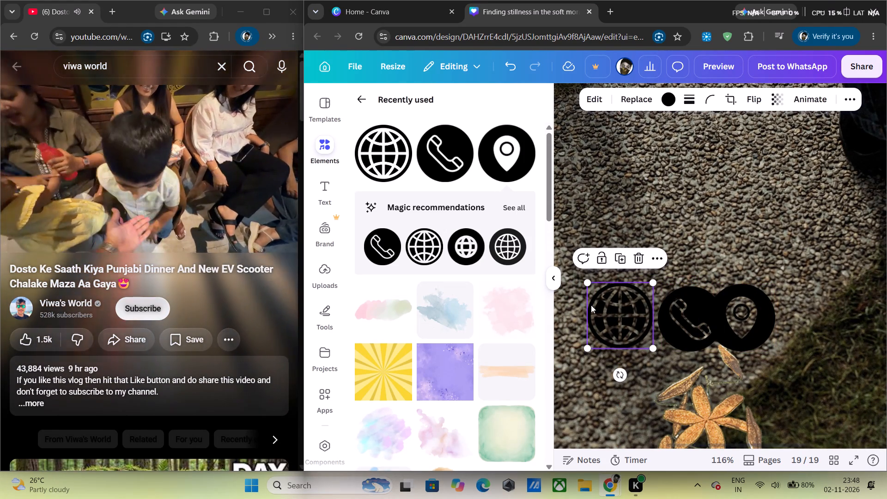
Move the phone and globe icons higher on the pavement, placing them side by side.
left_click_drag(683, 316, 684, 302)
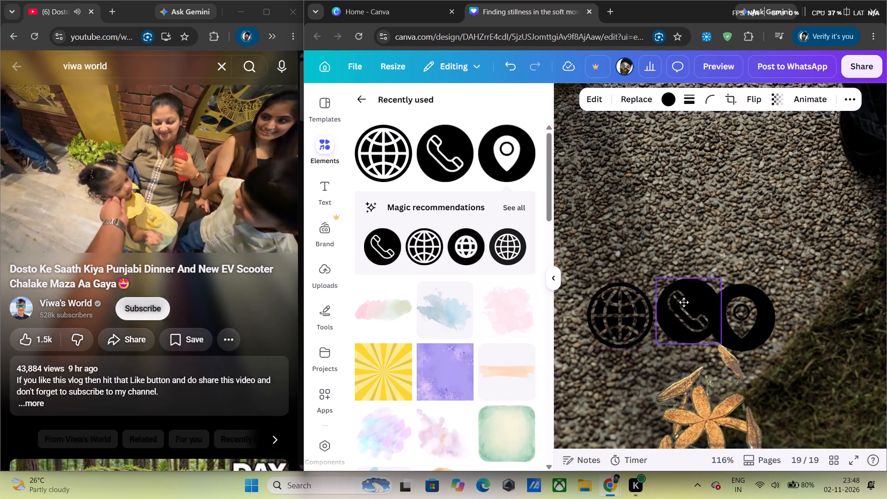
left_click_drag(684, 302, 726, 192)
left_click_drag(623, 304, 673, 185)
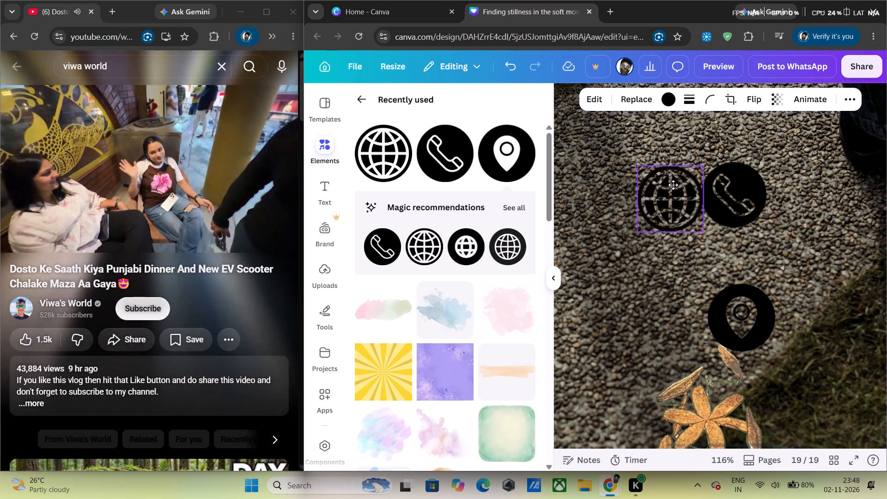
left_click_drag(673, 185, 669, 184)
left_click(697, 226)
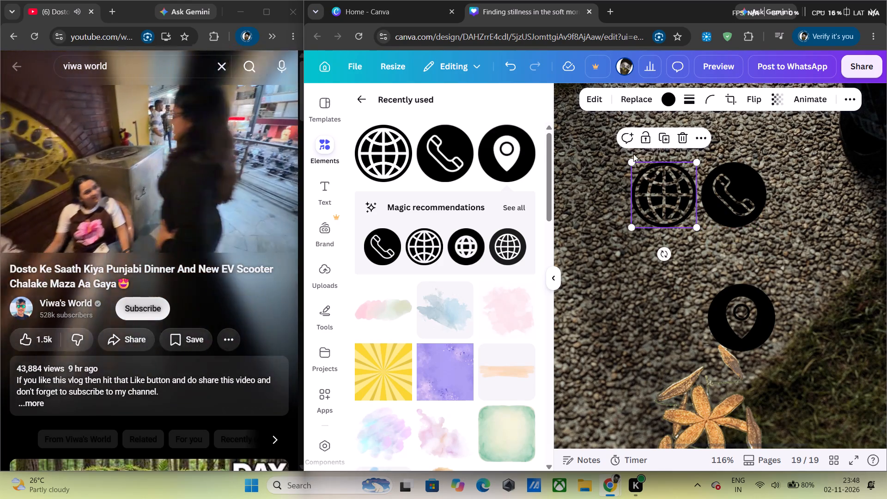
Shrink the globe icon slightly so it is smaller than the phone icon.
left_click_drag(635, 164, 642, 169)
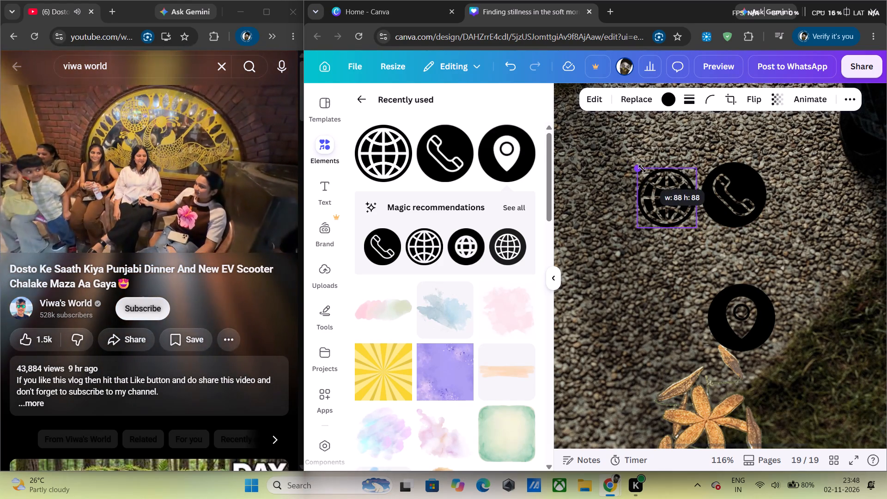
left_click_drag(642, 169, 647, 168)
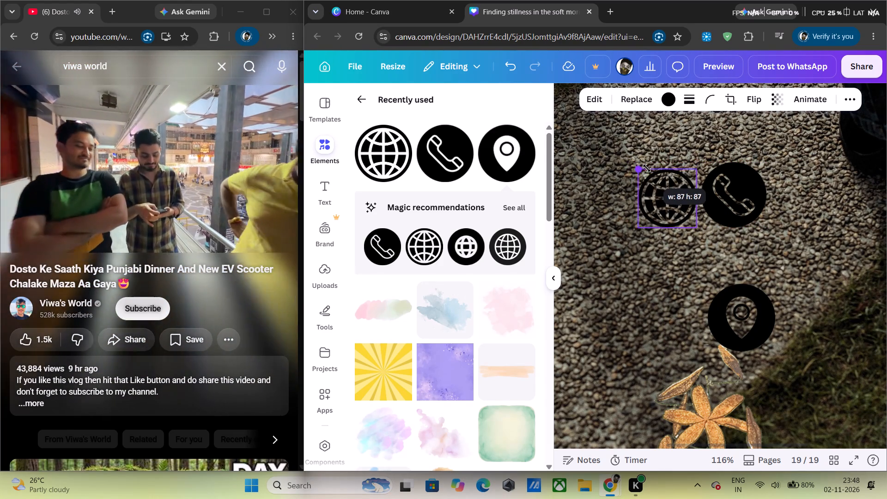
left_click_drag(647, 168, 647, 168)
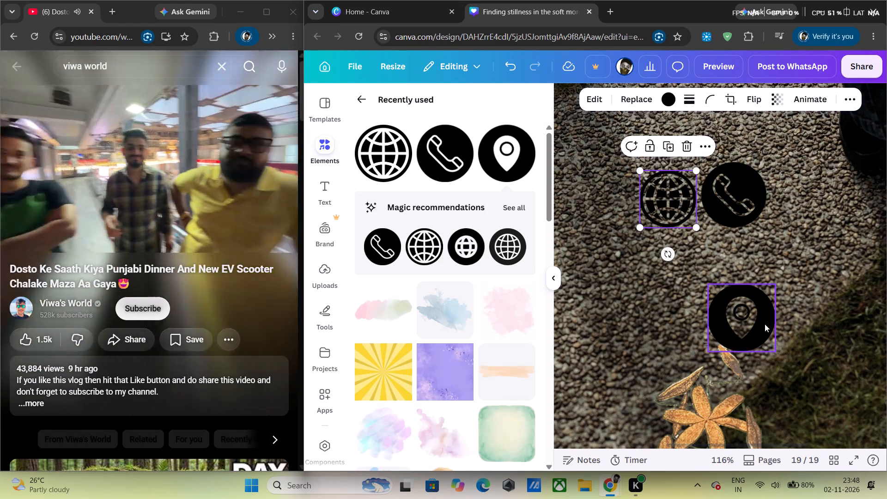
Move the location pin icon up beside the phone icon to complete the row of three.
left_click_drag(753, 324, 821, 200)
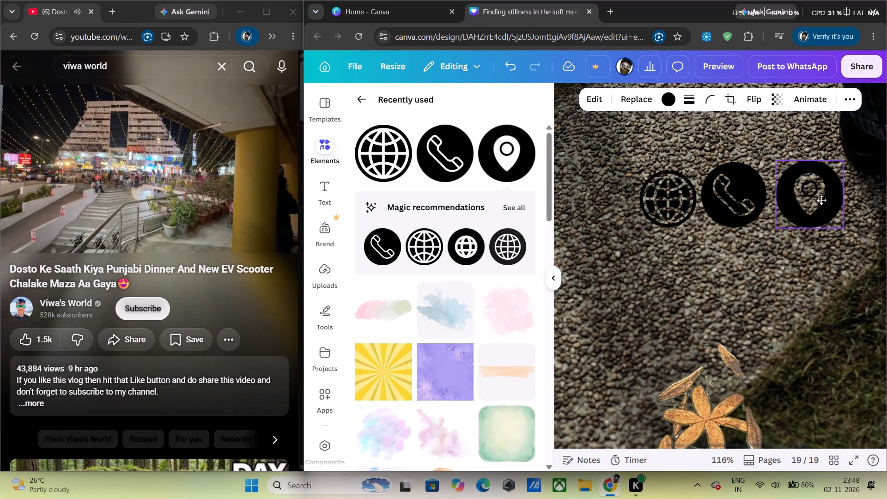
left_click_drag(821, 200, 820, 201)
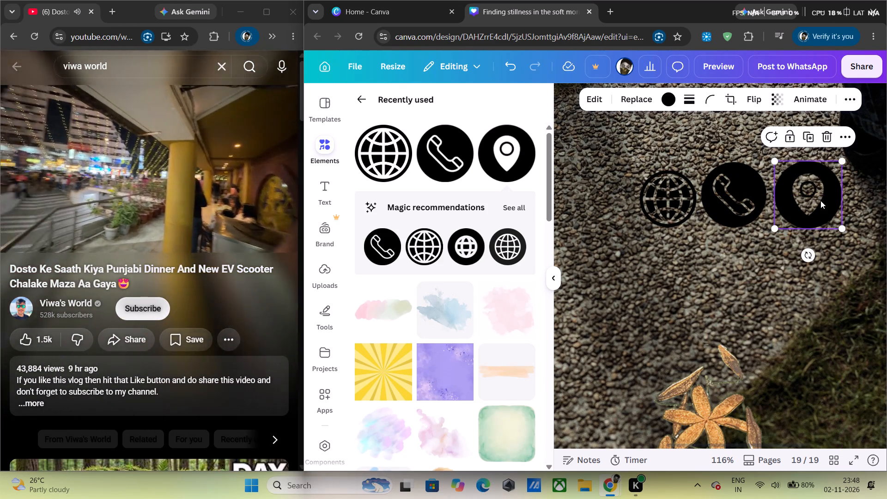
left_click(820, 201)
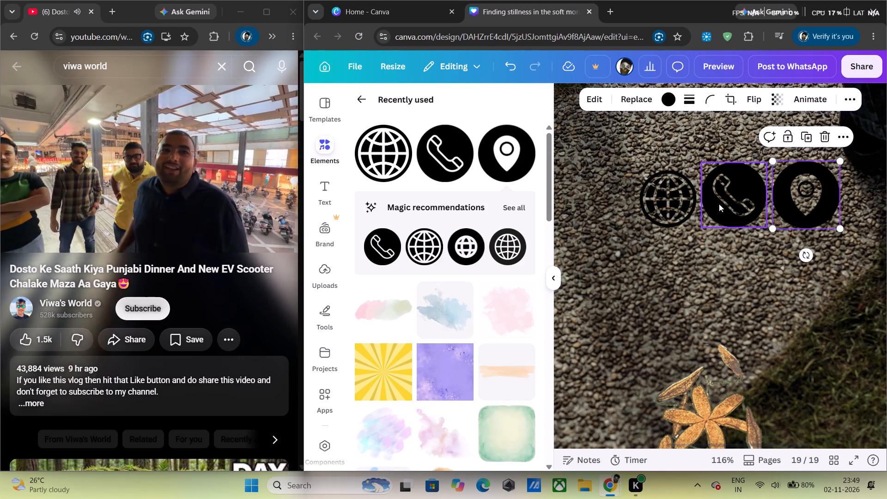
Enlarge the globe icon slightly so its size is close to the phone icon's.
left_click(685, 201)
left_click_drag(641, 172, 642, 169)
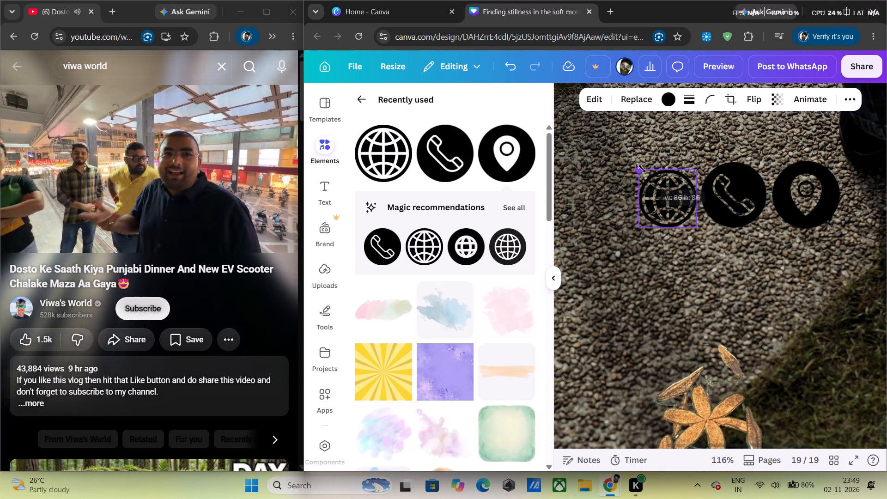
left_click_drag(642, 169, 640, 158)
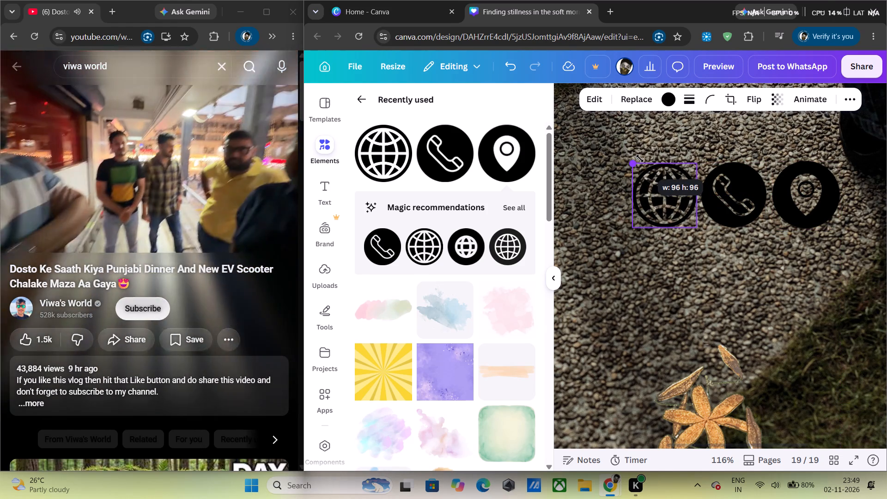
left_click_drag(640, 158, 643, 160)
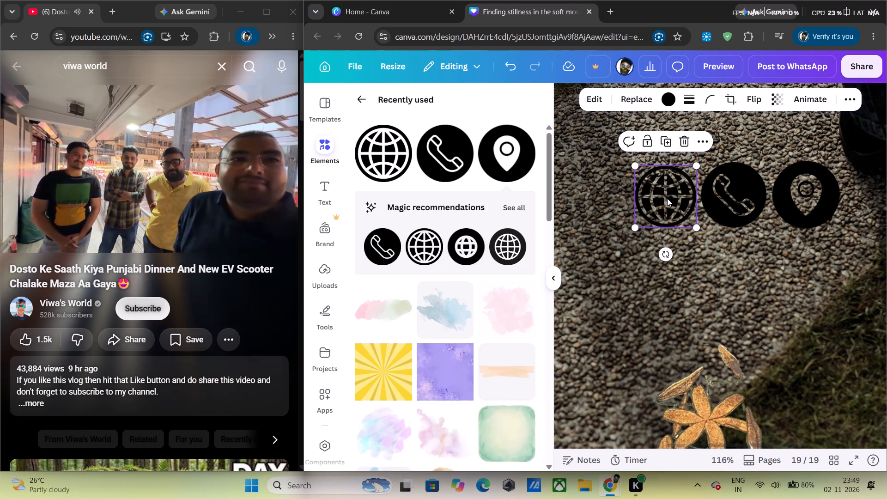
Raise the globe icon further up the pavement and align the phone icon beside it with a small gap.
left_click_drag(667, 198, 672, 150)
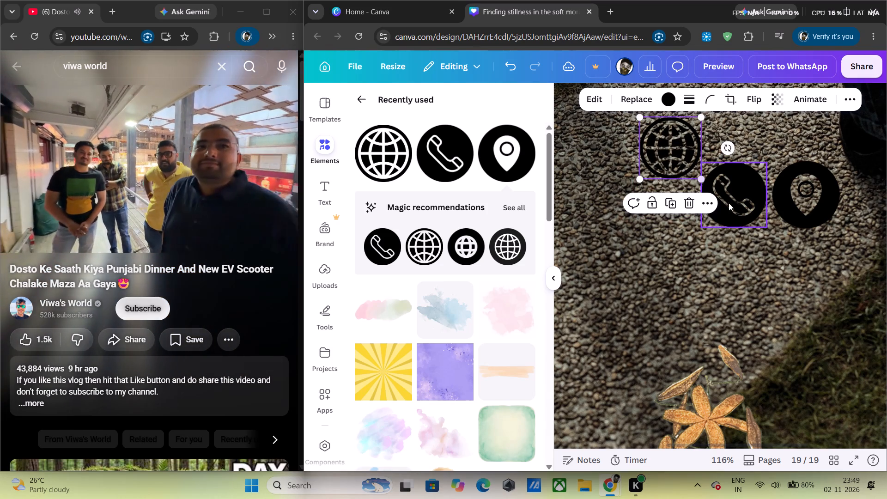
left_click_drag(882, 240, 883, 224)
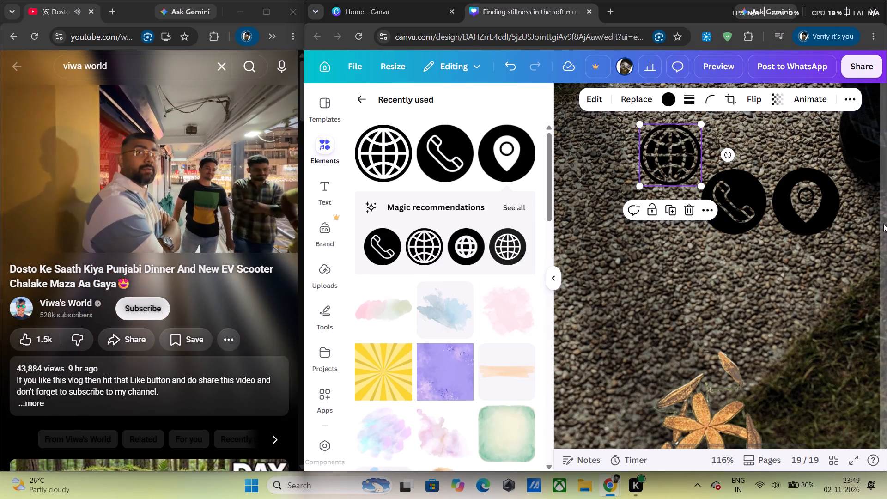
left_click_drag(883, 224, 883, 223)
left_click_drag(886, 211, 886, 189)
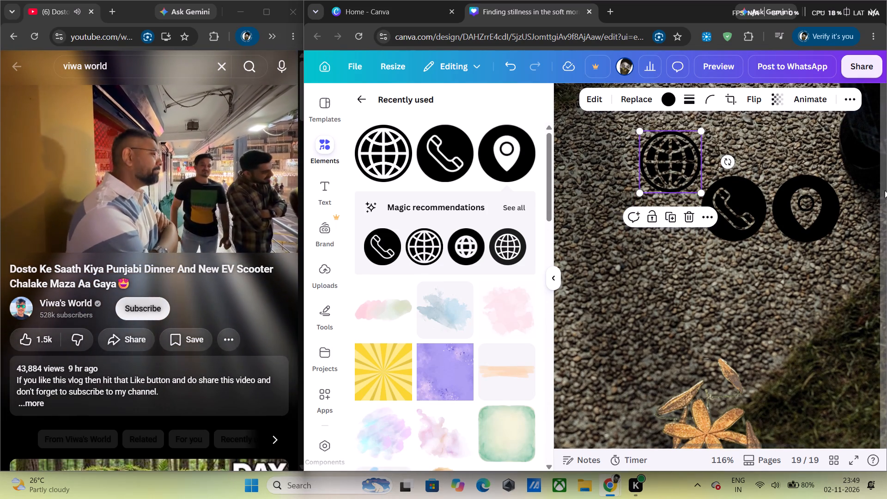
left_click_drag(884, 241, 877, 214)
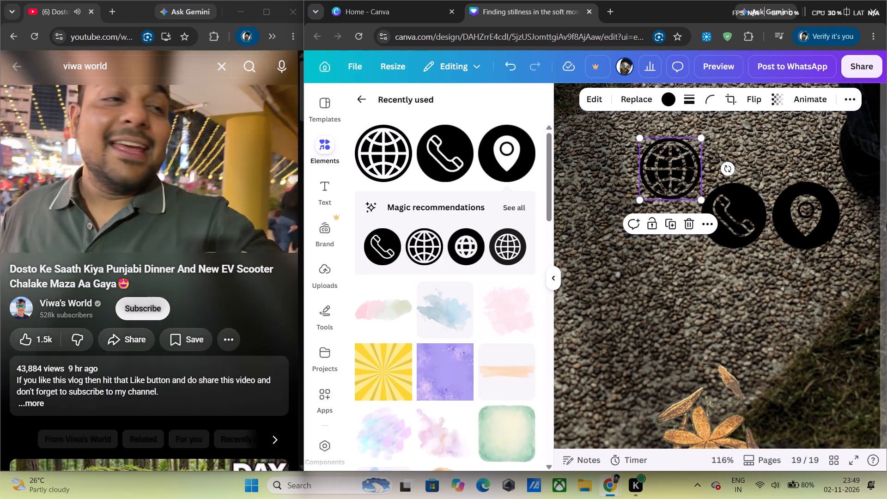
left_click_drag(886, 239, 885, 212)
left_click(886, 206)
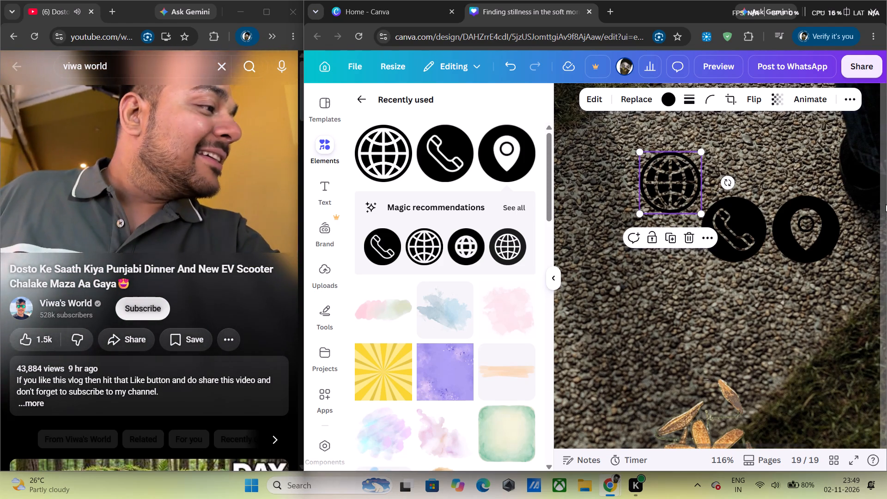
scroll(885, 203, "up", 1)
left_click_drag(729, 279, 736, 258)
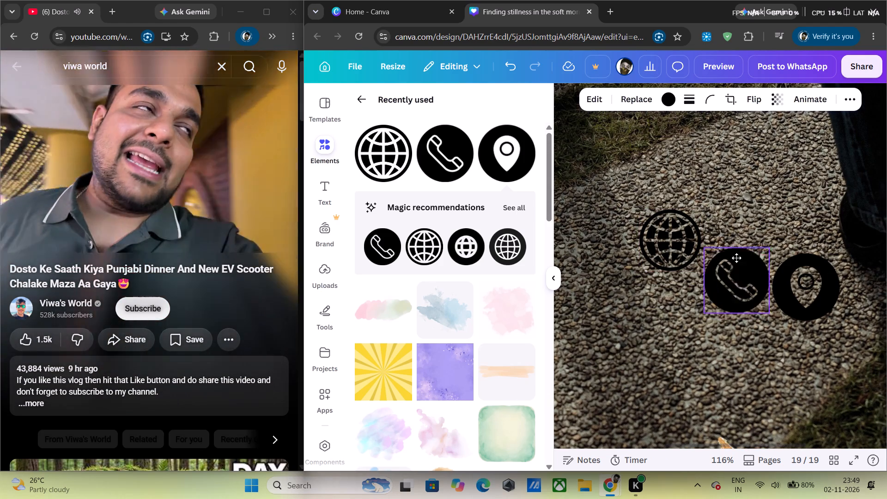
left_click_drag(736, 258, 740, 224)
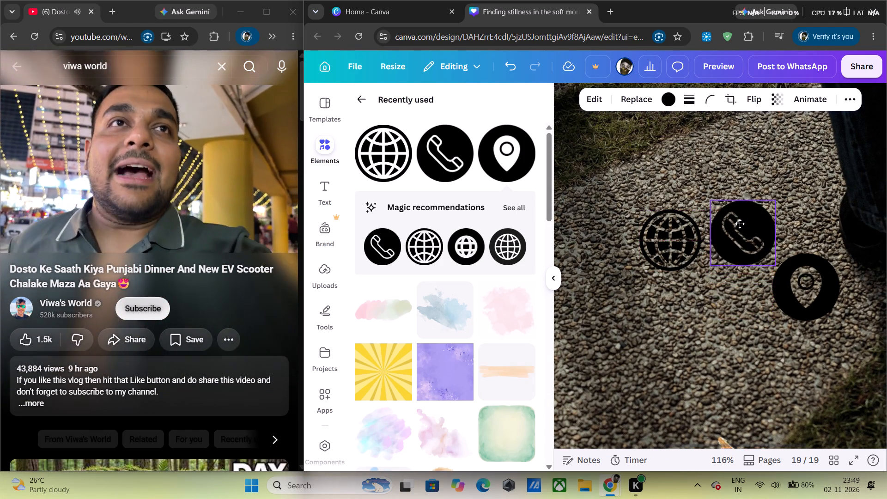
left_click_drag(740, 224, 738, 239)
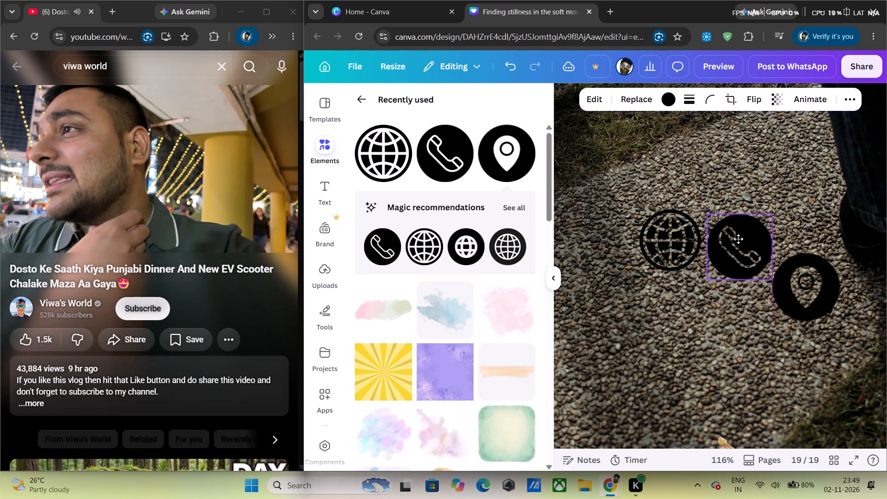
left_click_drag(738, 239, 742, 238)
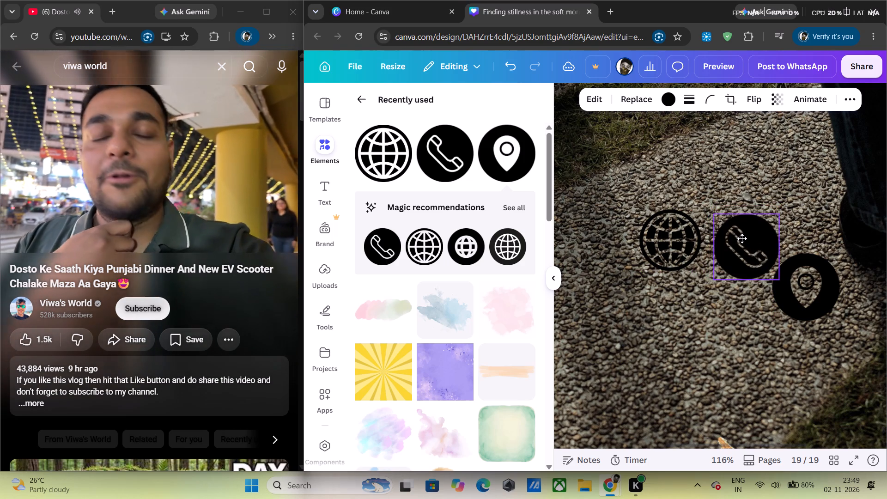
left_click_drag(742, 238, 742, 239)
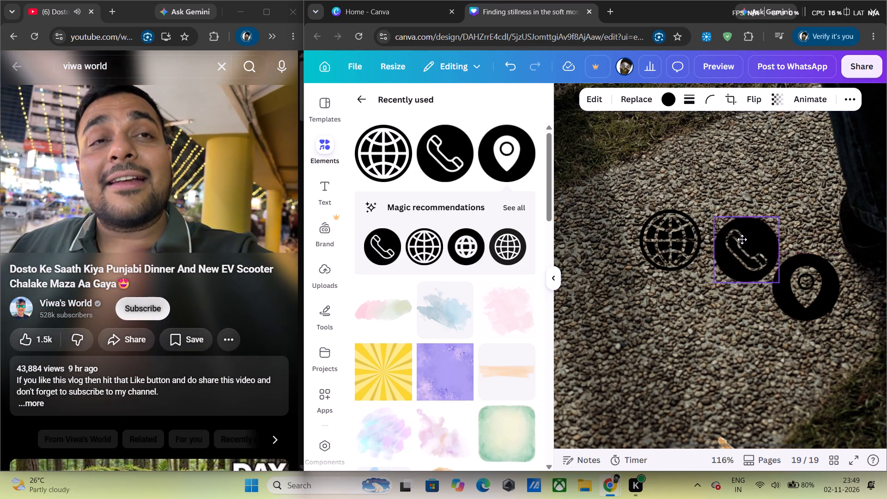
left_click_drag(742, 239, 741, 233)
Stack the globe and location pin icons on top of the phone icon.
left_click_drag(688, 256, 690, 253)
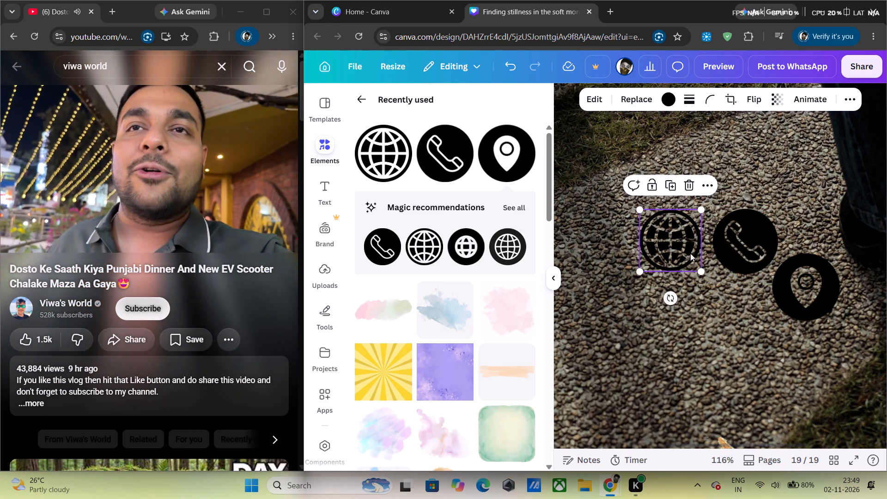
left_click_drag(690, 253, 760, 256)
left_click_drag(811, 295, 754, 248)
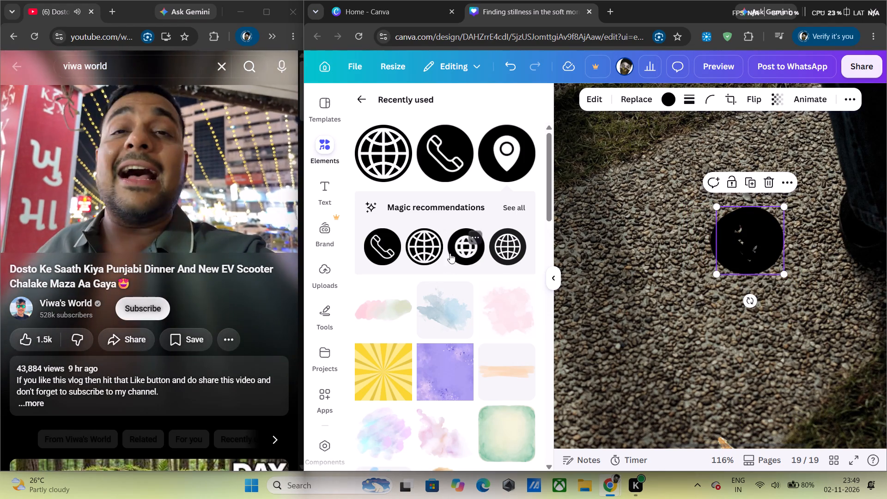
Delete the stacked location pin, globe and phone icons from page 19.
scroll(444, 283, "down", 5)
scroll(396, 220, "up", 1)
scroll(782, 291, "down", 2, "ctrl")
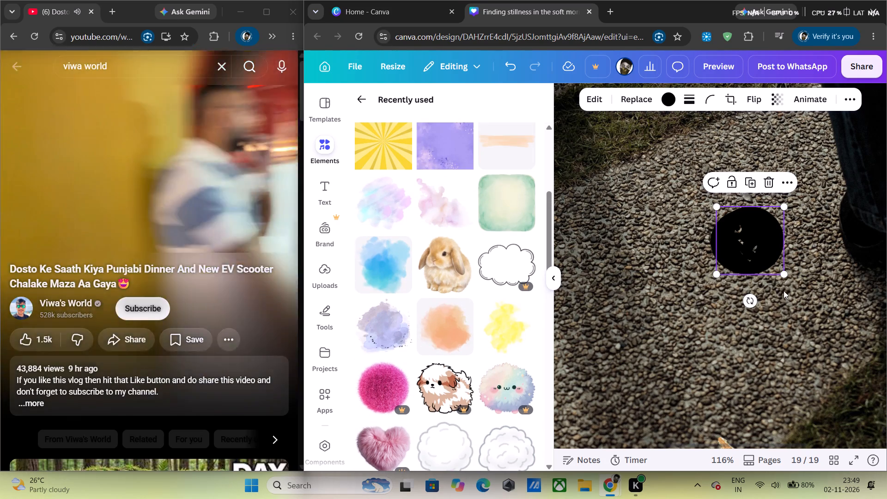
scroll(784, 291, "down", 2, "ctrl")
scroll(834, 289, "down", 4, "ctrl")
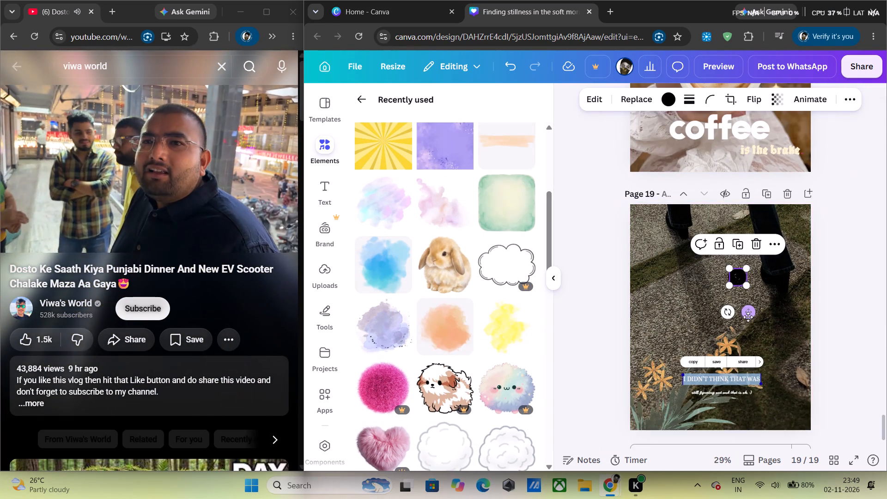
left_click(754, 248)
left_click(741, 276)
left_click(760, 239)
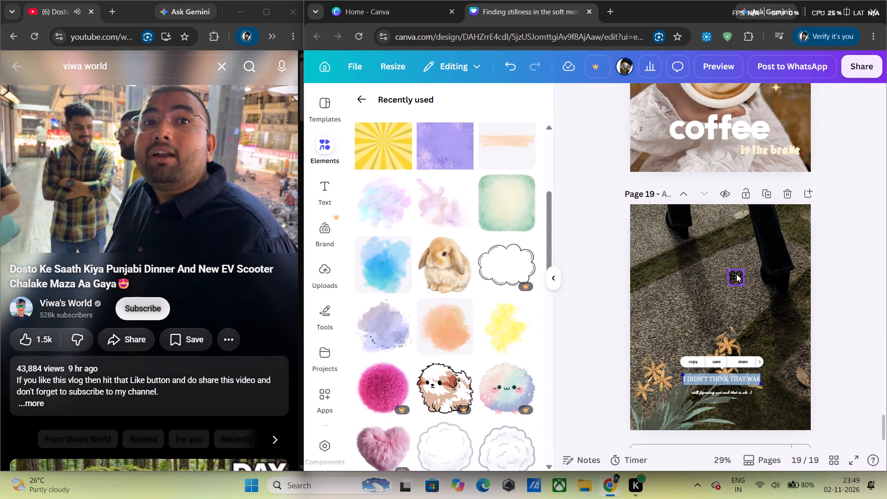
left_click(736, 274)
left_click(756, 238)
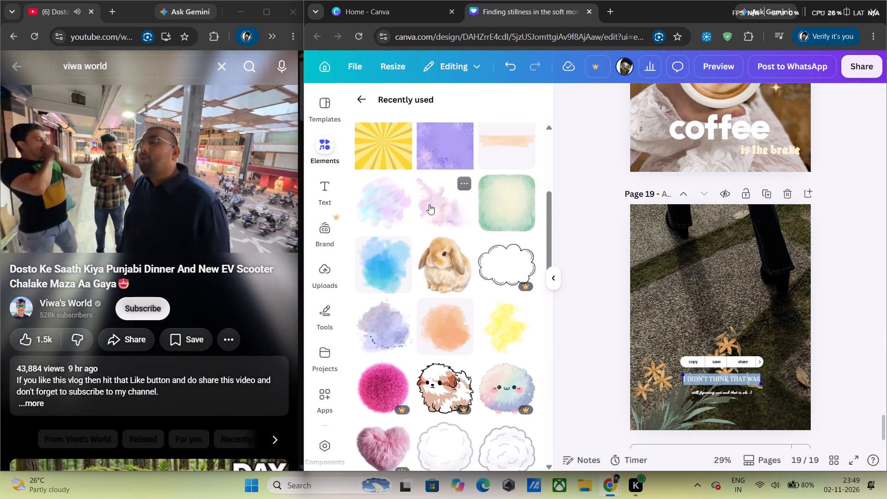
Add the pale pink and lilac watercolour splash to page 19 and place it over the lower-left corner of the photo.
left_click(431, 204)
left_click_drag(727, 309, 648, 414)
left_click(435, 376)
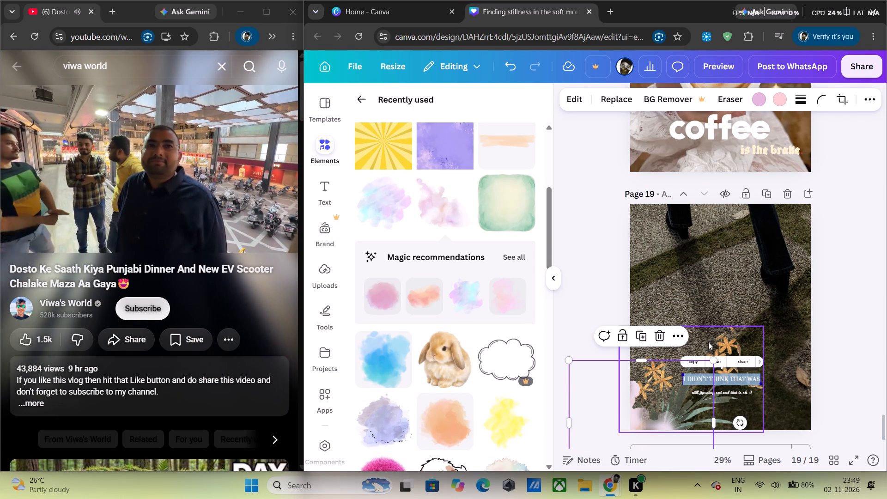
Add the yellow watercolour splash to page 19 and place it over the lower-right corner of the photo.
left_click(510, 420)
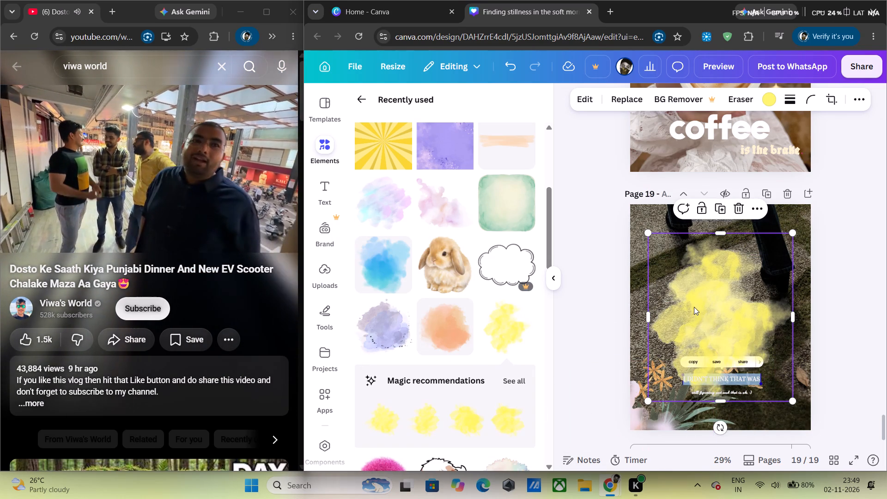
left_click_drag(698, 306, 801, 438)
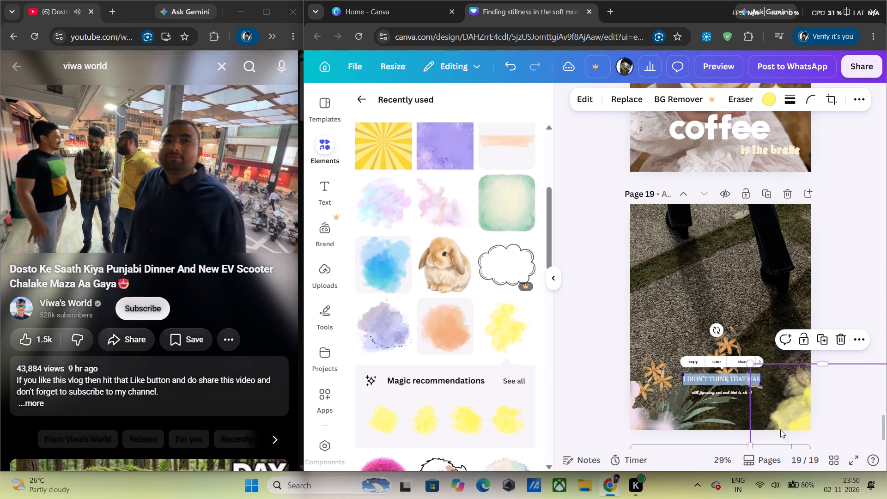
Add a blank page 20 after page 19.
scroll(674, 278, "down", 2)
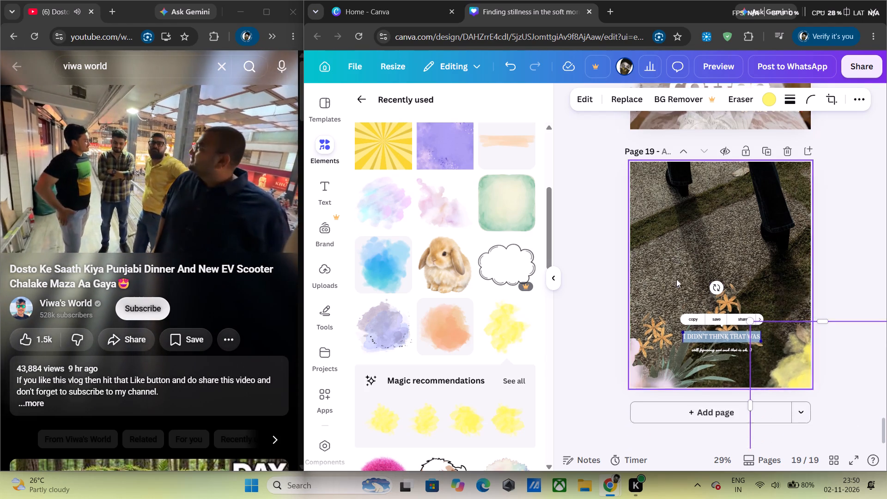
left_click(685, 359)
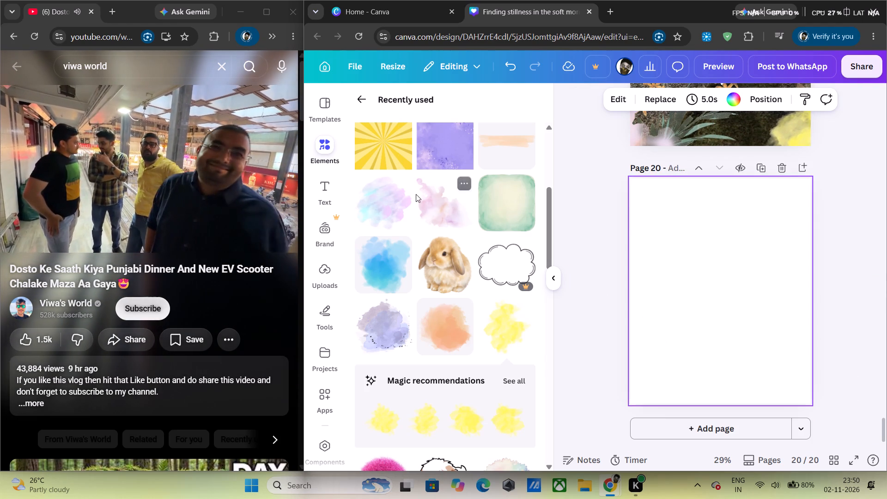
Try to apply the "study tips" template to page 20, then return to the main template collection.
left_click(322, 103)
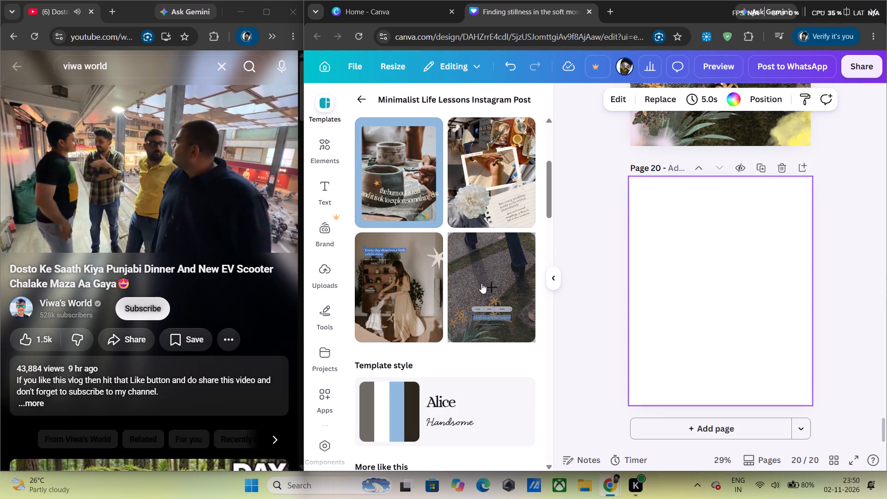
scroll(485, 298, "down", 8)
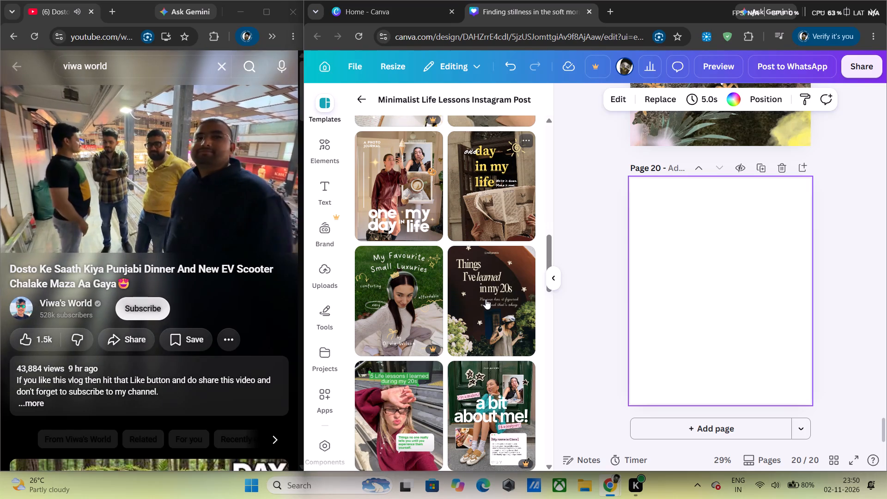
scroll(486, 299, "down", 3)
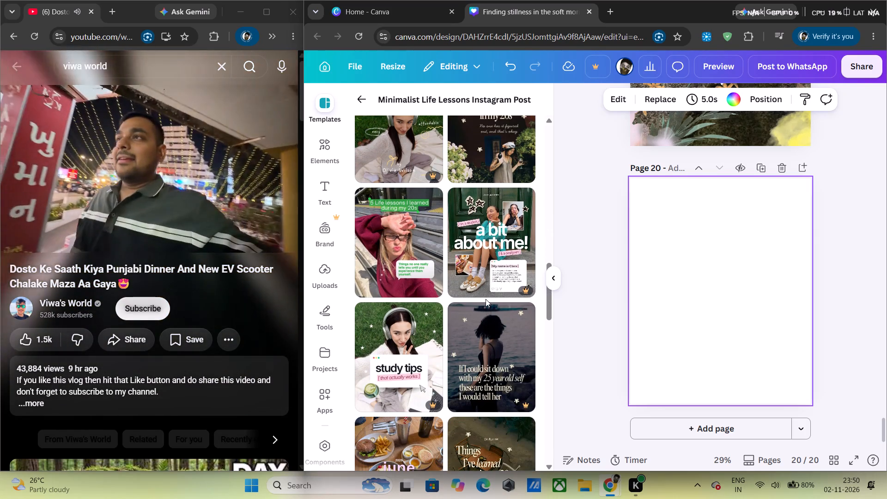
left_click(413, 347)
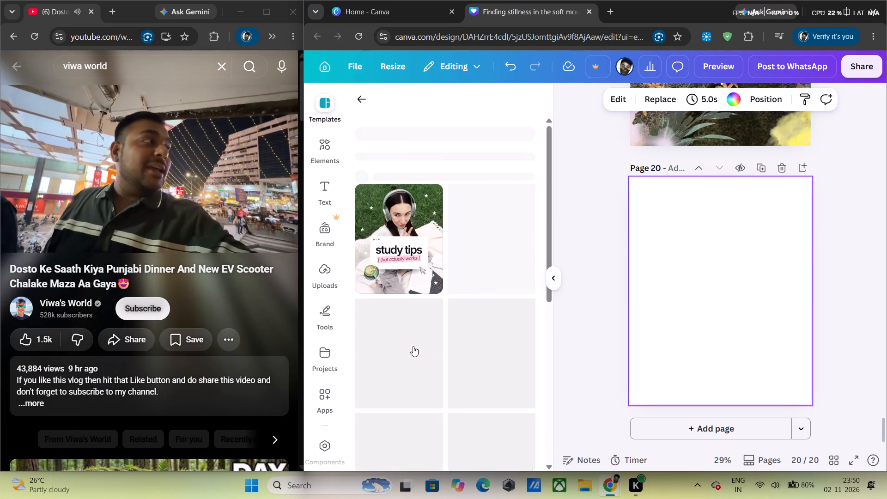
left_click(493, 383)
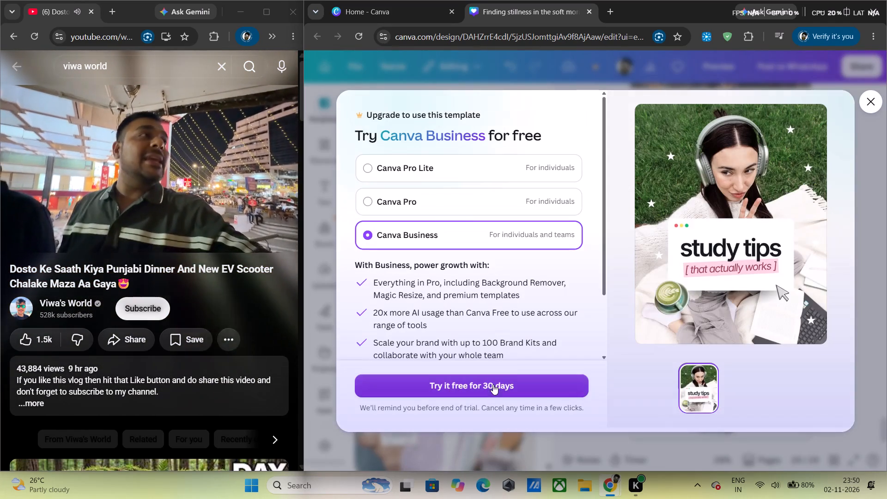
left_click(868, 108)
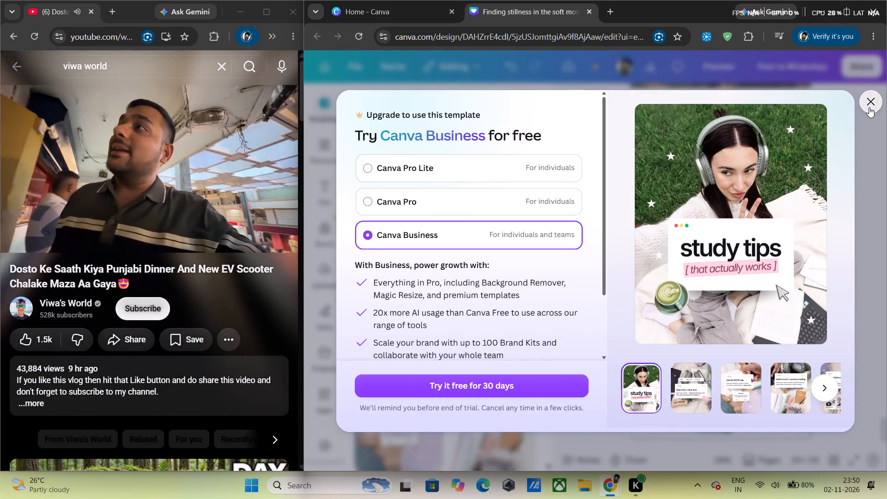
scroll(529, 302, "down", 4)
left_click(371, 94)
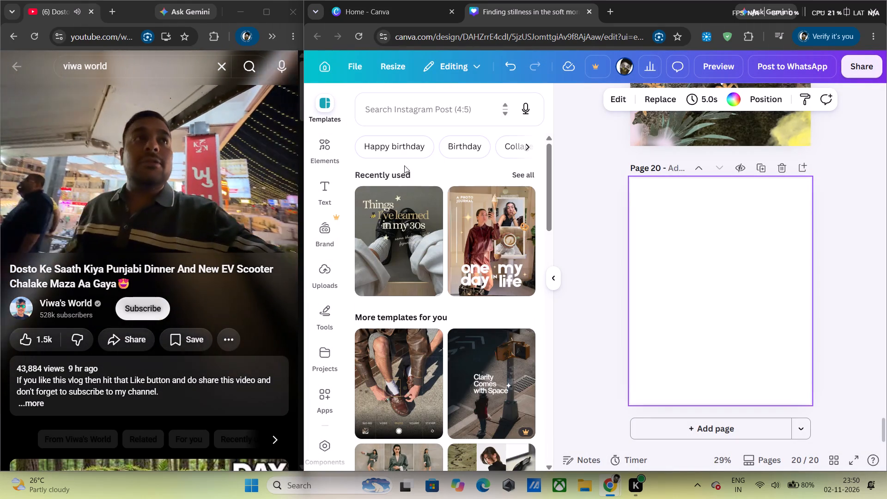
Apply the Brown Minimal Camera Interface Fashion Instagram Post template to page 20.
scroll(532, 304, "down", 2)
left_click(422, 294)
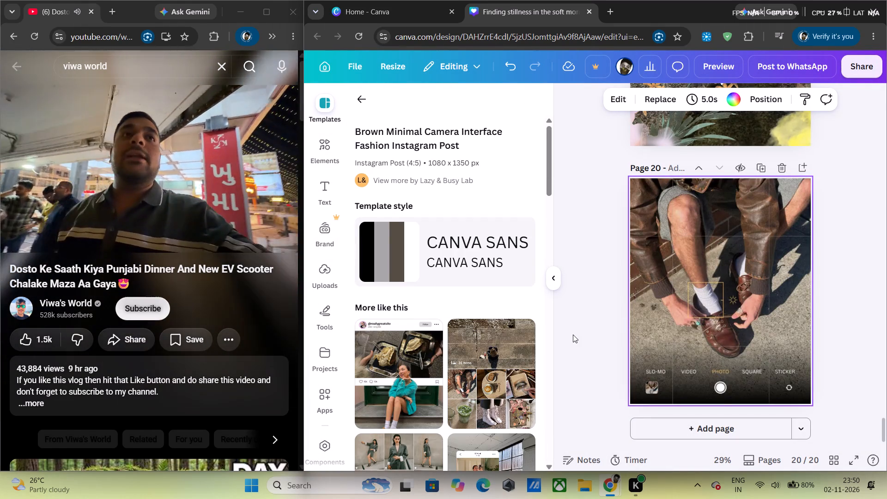
Apply the Blue Black and White Modern Camera Interface Instagram Post template to page 20.
scroll(483, 381, "down", 4)
left_click(463, 356)
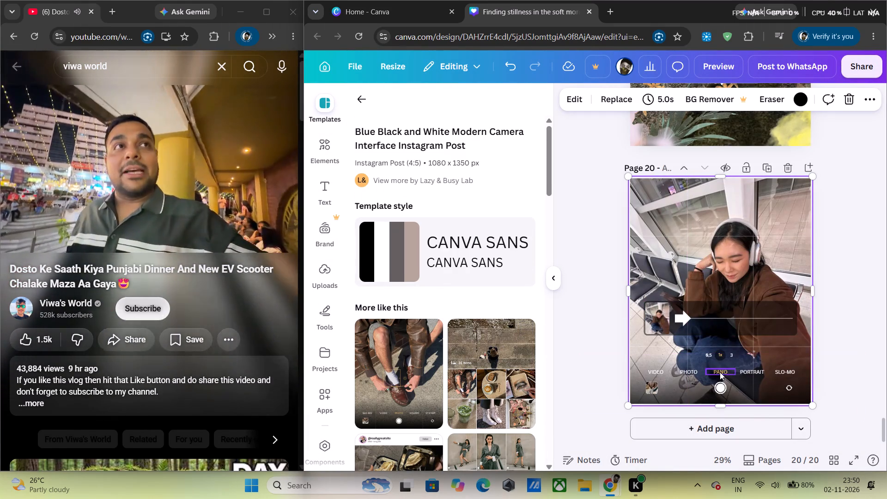
Delete the PANO, PORTRAIT and SLO-MO labels from the camera interface on page 20.
left_click(720, 371)
left_click(734, 347)
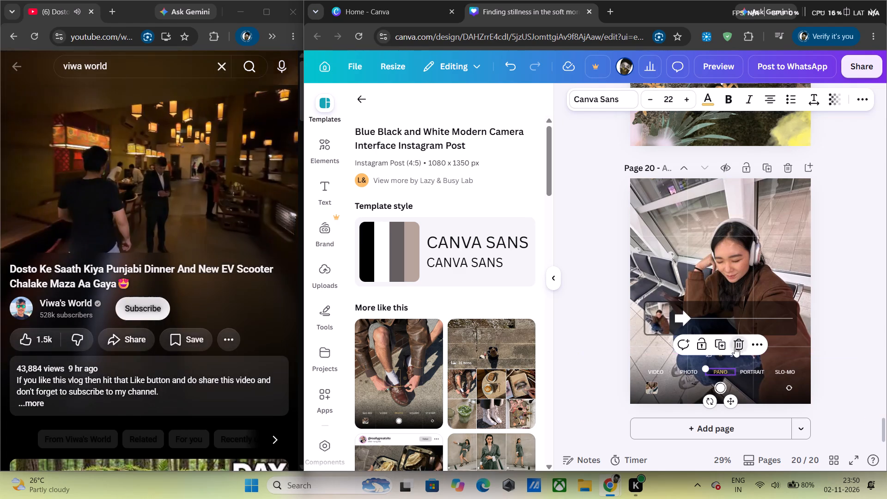
left_click(748, 372)
left_click(766, 348)
left_click(785, 368)
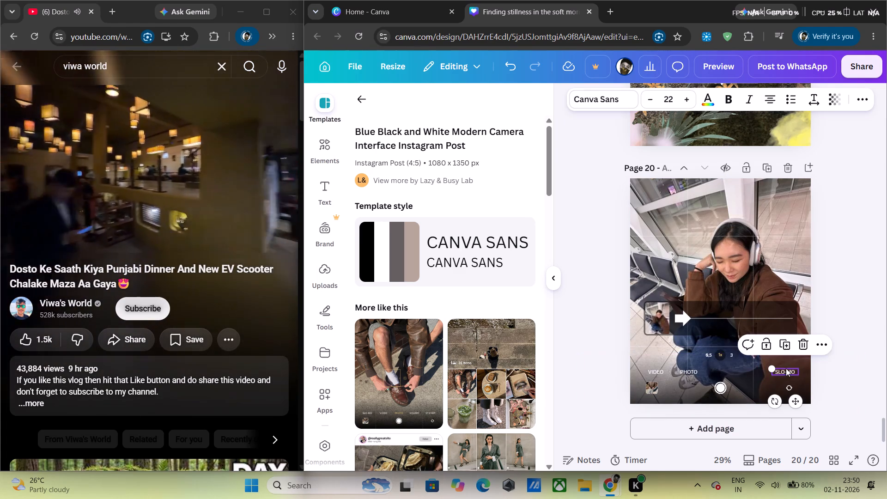
left_click(797, 342)
Delete the translucent panorama bar, its thin line, the dark bottom gradient, shutter button and 1x and 3 zoom labels from page 20.
left_click(749, 324)
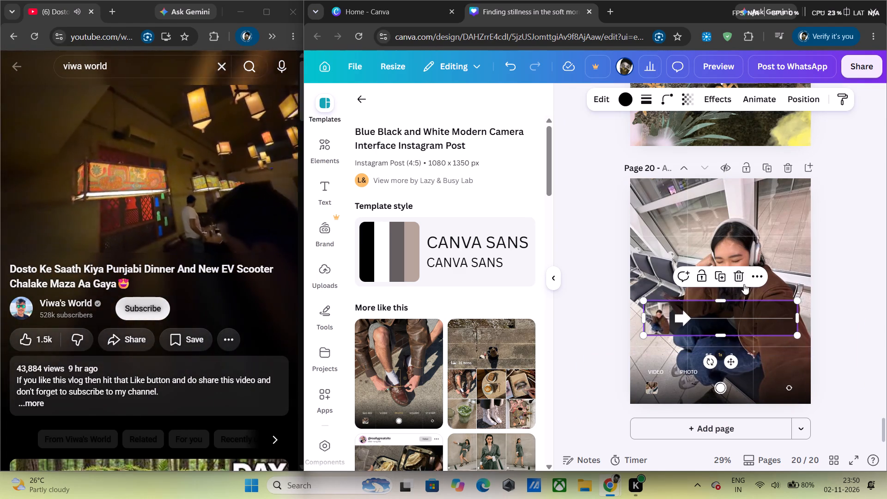
left_click(740, 278)
left_click_drag(744, 268, 712, 449)
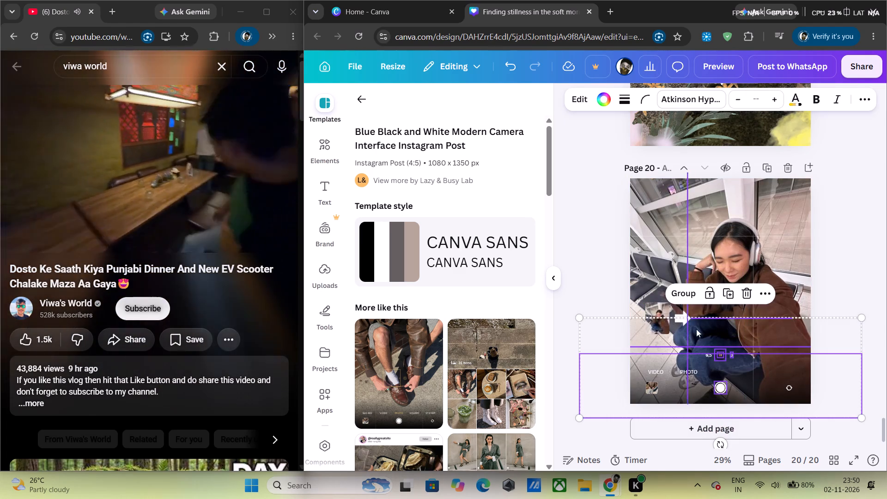
left_click(746, 297)
scroll(714, 371, "down", 3)
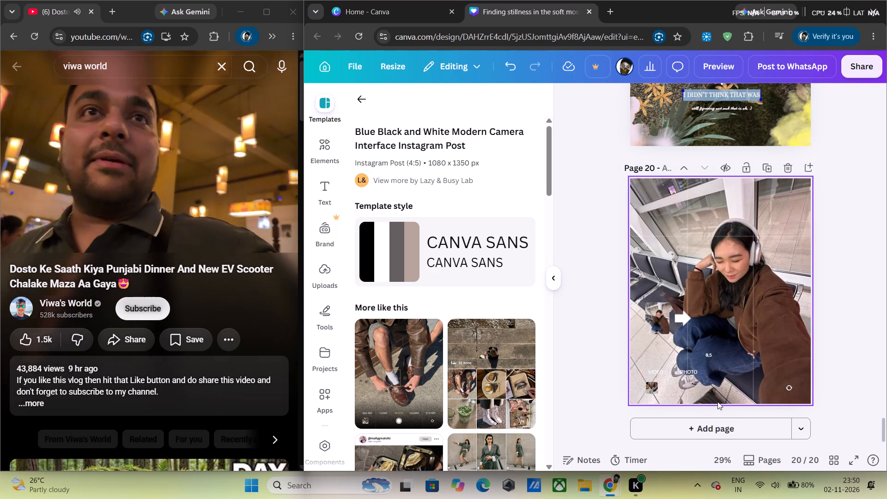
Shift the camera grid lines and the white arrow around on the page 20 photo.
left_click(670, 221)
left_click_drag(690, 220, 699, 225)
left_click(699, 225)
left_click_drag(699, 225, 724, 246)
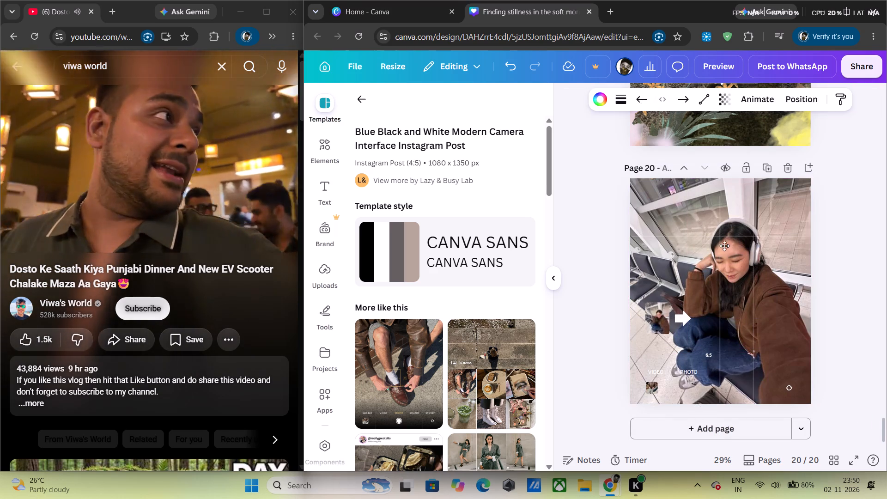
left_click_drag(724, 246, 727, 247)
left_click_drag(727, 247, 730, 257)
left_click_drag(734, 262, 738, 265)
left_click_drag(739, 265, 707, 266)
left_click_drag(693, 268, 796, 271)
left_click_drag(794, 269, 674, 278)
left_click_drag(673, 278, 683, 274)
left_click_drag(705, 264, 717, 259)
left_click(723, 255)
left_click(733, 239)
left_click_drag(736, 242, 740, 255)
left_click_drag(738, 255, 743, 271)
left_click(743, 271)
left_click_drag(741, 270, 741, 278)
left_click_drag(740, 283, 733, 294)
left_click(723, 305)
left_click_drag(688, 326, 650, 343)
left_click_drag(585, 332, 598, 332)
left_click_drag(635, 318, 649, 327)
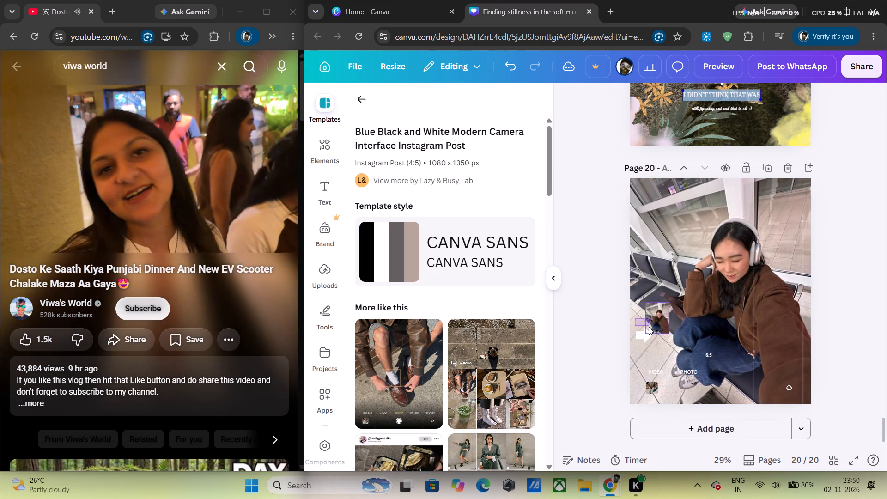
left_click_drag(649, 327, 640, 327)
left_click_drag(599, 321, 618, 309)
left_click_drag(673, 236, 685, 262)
Select the camera grid lines together and delete them from page 20.
left_click_drag(694, 291, 746, 148)
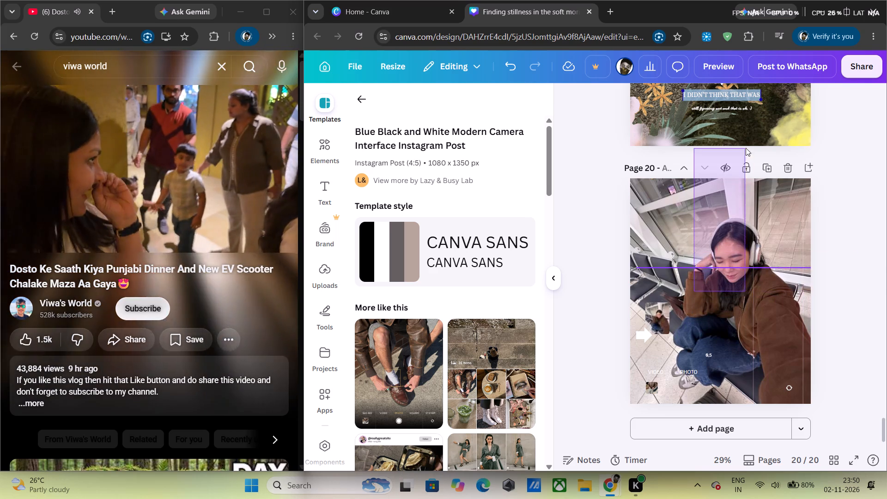
left_click_drag(746, 148, 885, 233)
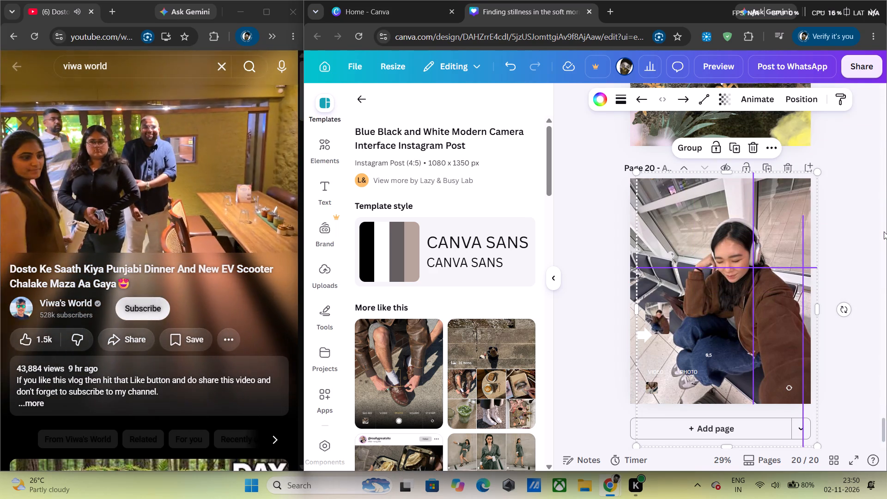
key("Delete")
Delete the remaining thumbnails, white arrow, 0.5 zoom, VIDEO and PHOTO labels and camera-flip icon, leaving only the photo on page 20.
left_click_drag(863, 231, 631, 307)
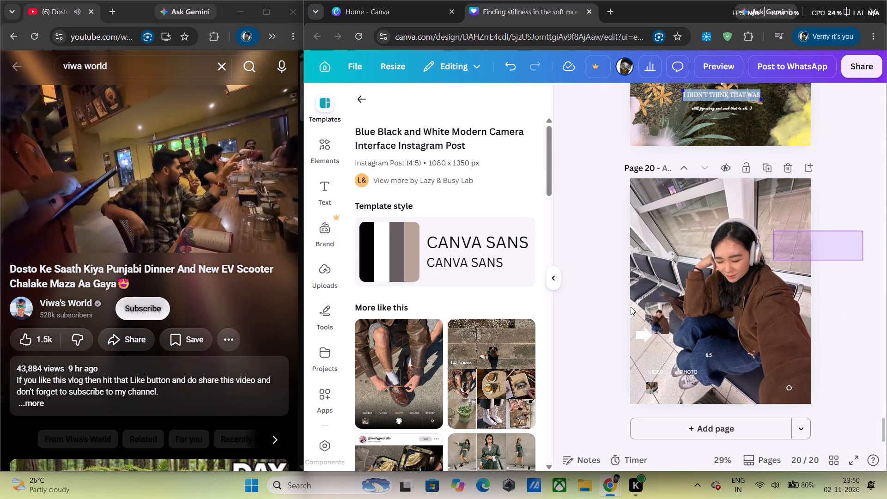
left_click_drag(631, 307, 531, 407)
key("Insert")
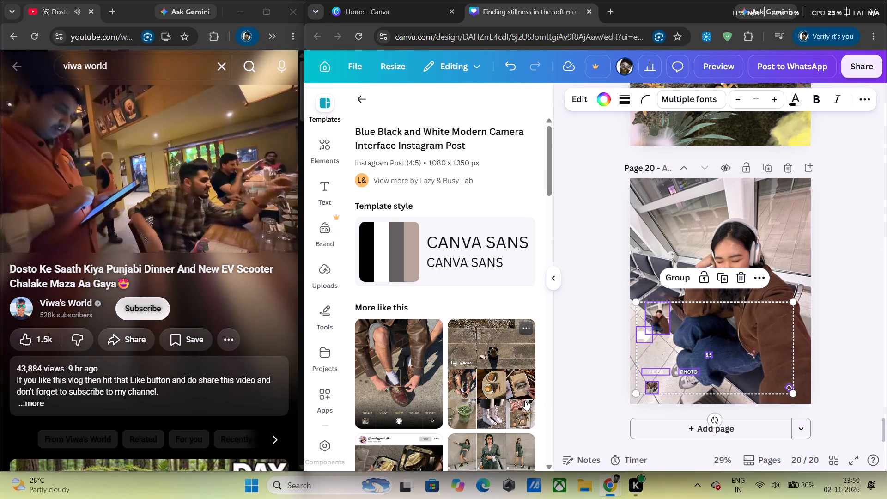
key("Insert")
key("Left")
key("Insert")
key("Insert")
key("Insert")
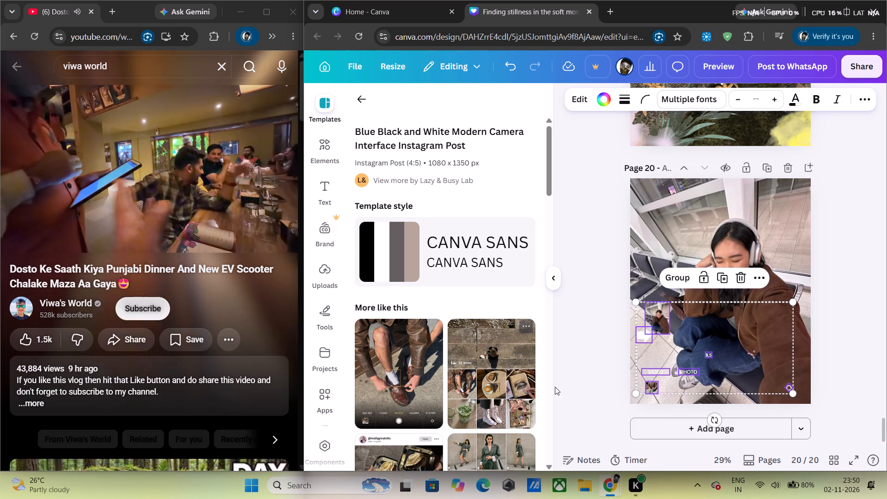
left_click_drag(829, 198, 571, 394)
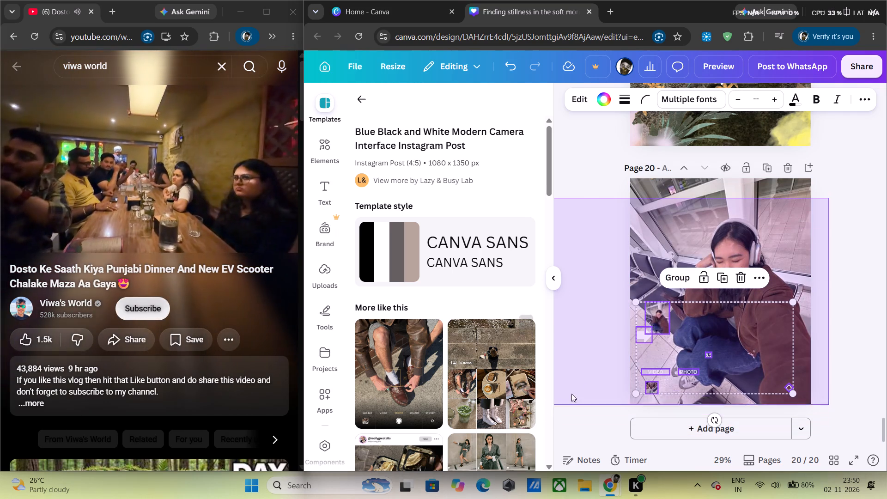
left_click_drag(571, 394, 590, 387)
key("Delete")
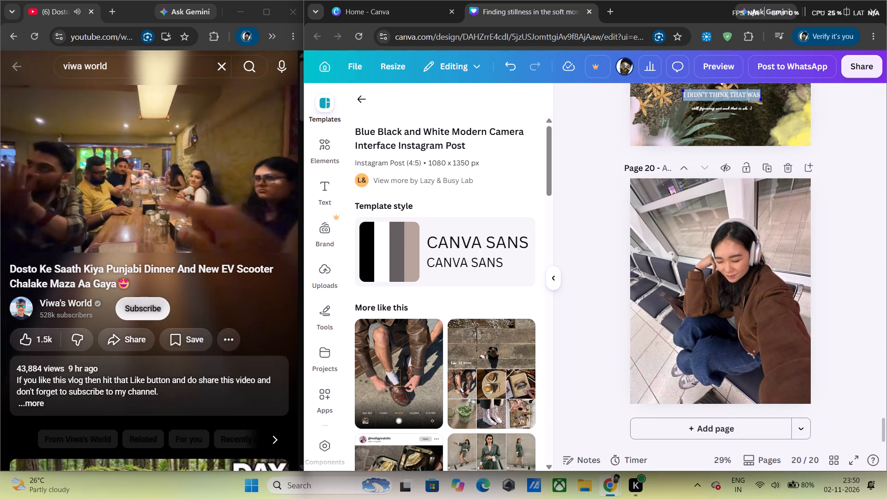
key("Delete")
Add a new page 21 after page 20.
left_click(688, 417)
left_click(691, 420)
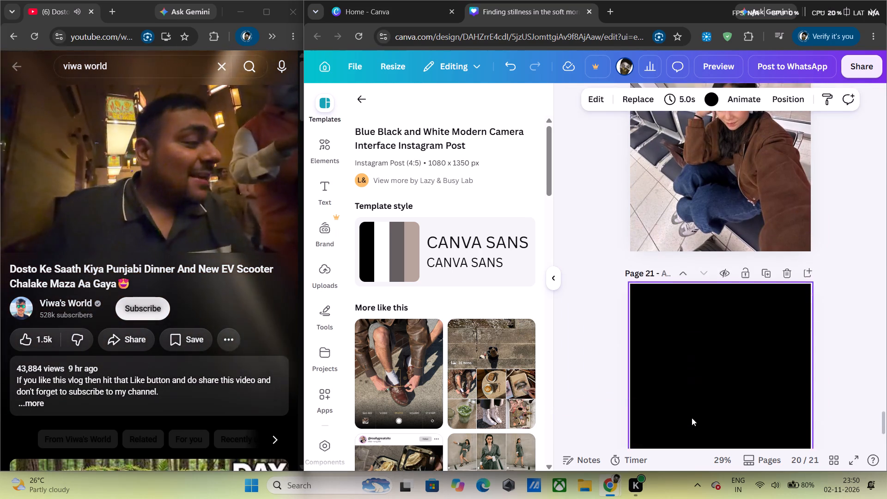
scroll(443, 172, "down", 3)
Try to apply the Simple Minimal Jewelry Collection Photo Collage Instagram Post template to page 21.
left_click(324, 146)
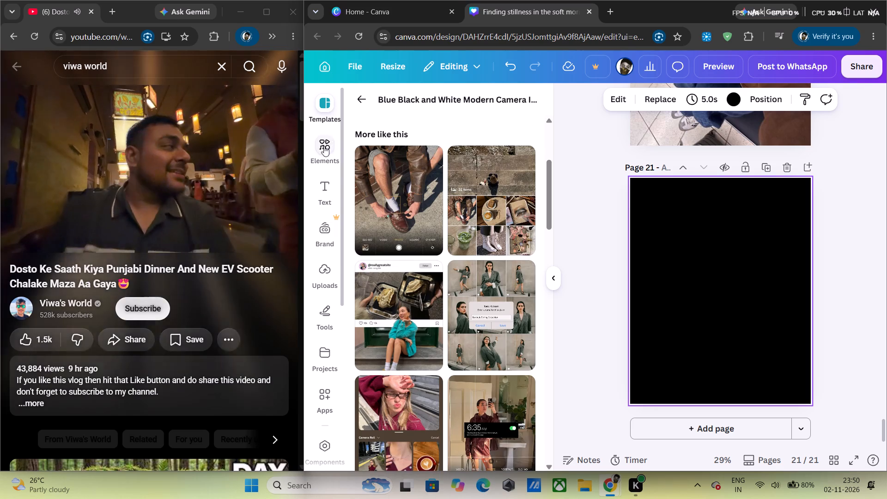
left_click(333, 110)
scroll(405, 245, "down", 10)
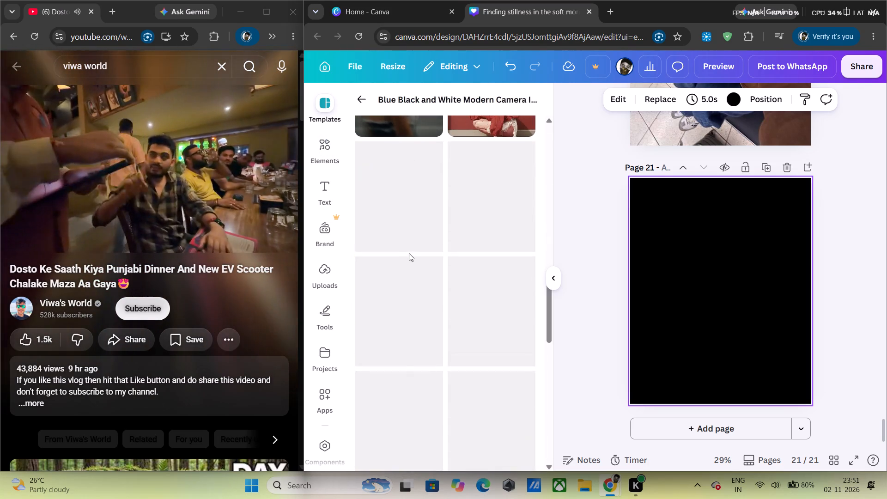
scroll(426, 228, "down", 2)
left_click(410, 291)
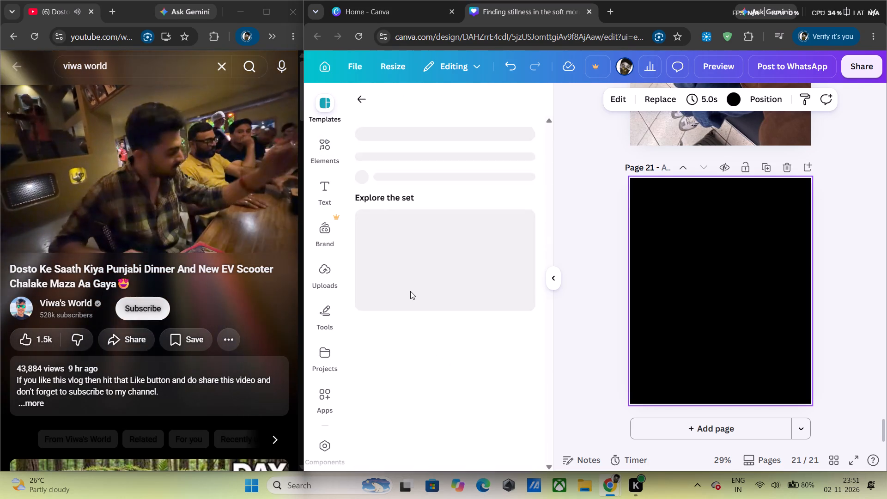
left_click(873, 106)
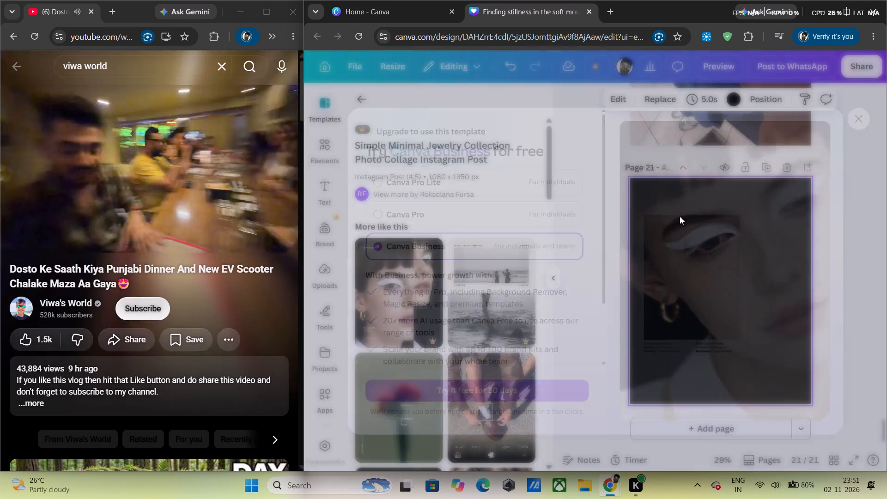
Apply the Simple Minimal Fashion Collection Photo Collage Instagram Post template to page 21.
scroll(525, 275, "down", 5)
scroll(452, 275, "up", 1)
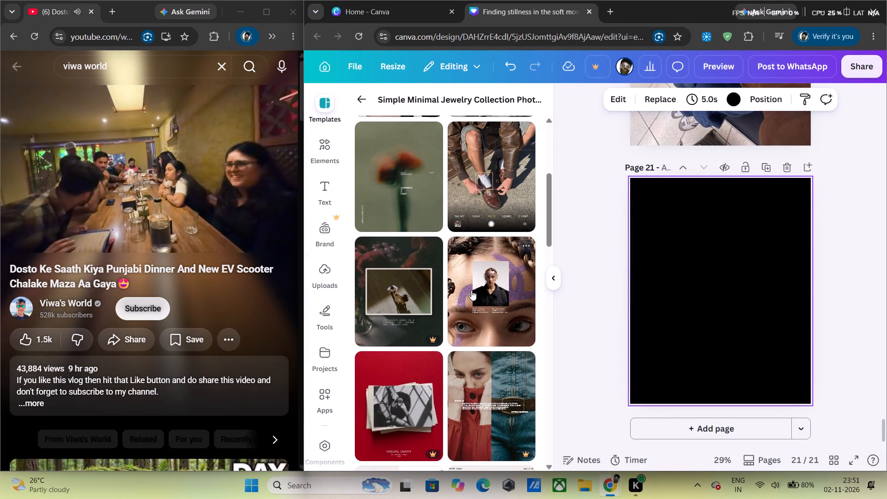
left_click(473, 294)
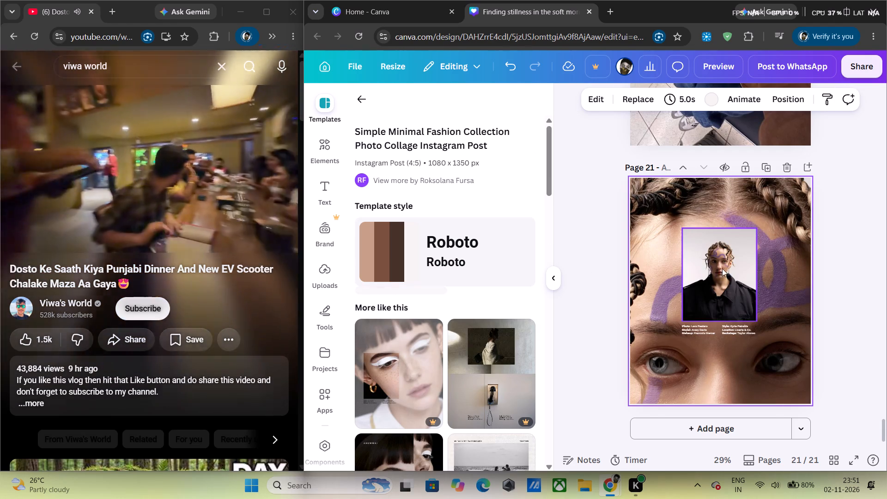
Set the transparency of page 21's small inset portrait to 69.
left_click(725, 268)
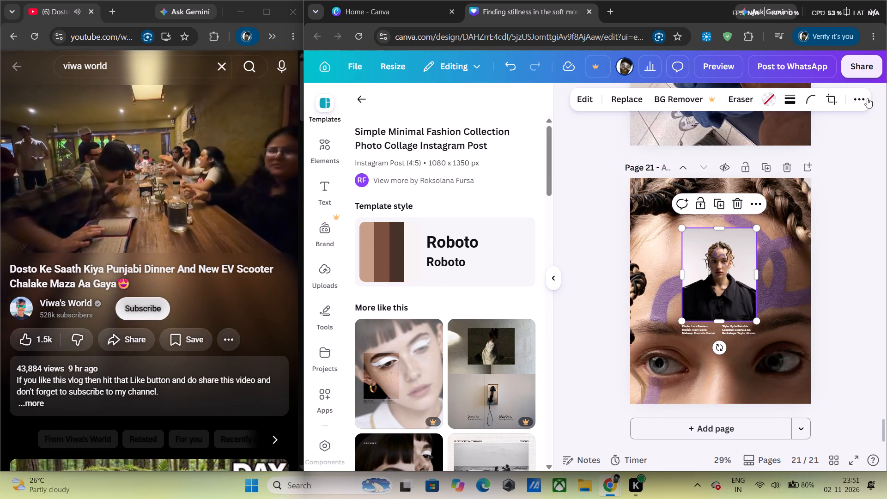
left_click(863, 101)
left_click(691, 121)
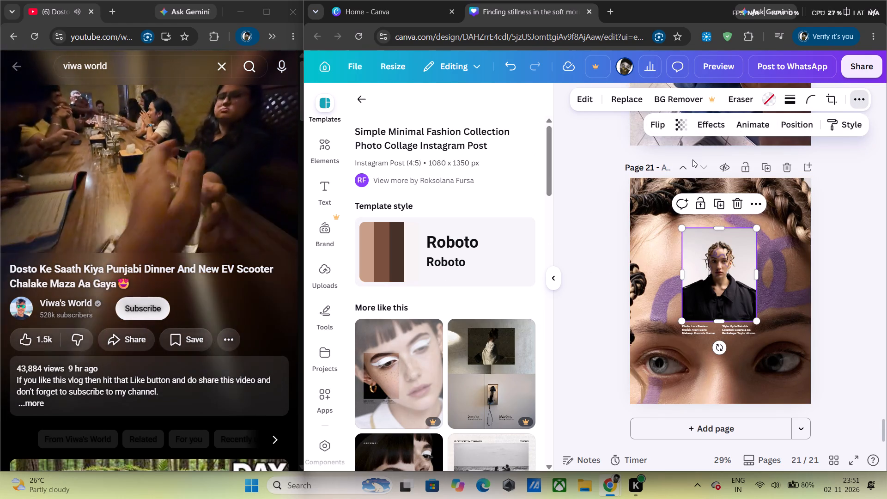
left_click(681, 128)
left_click_drag(688, 166, 683, 170)
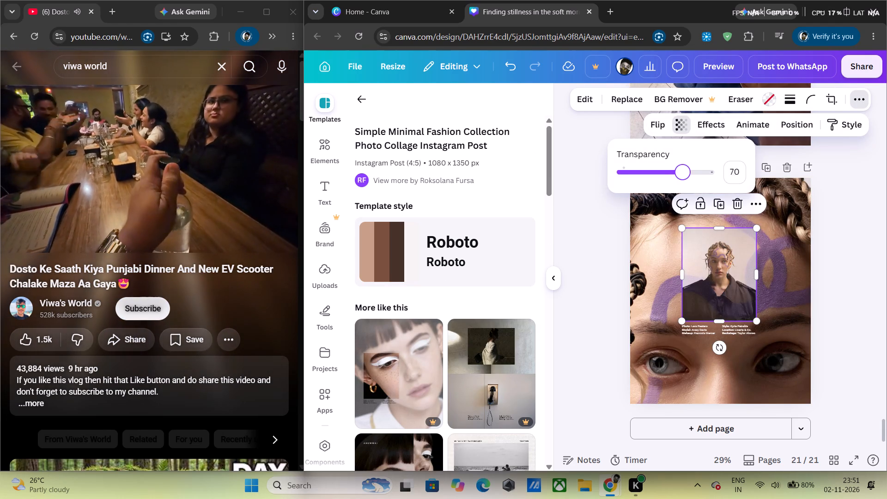
left_click_drag(683, 170, 682, 172)
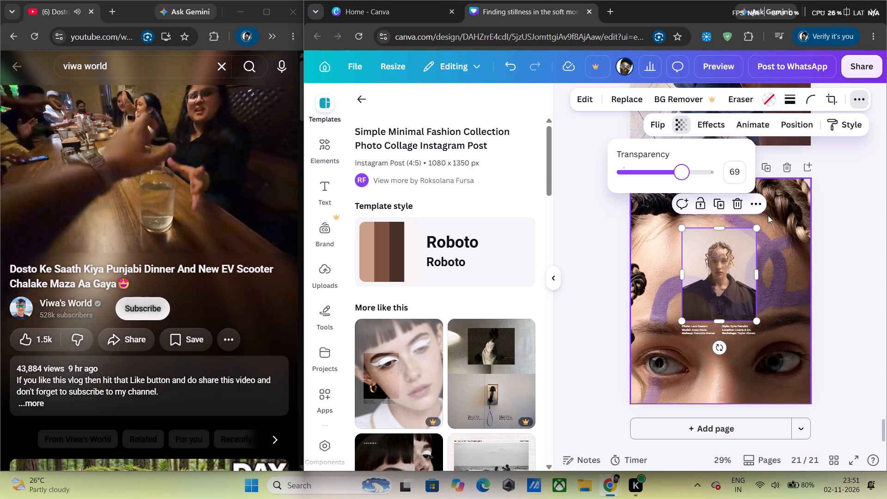
Adjust page 21's large background face photo to temperature -13 and brightness -18.
left_click(788, 209)
left_click(586, 98)
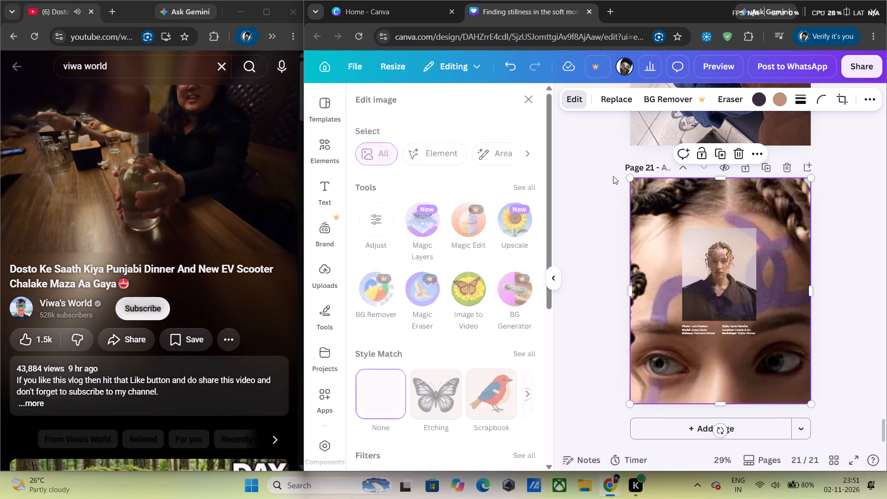
left_click(374, 212)
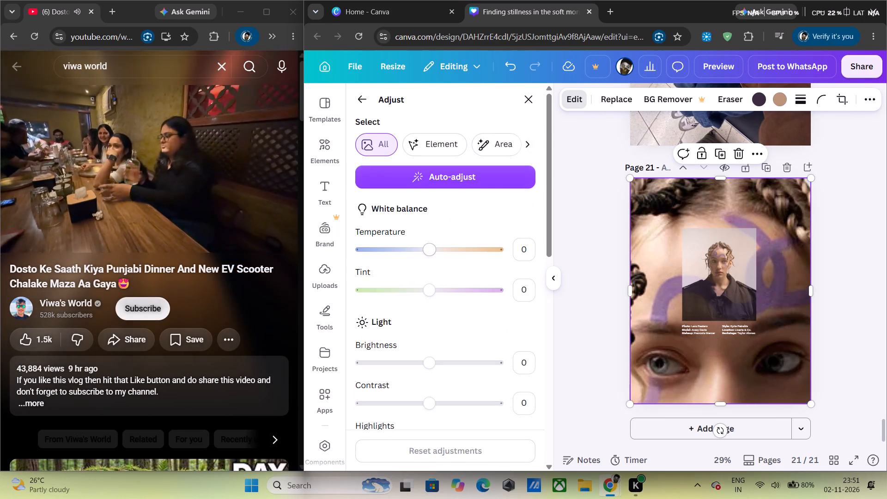
left_click_drag(427, 251, 420, 253)
left_click_drag(426, 368, 416, 368)
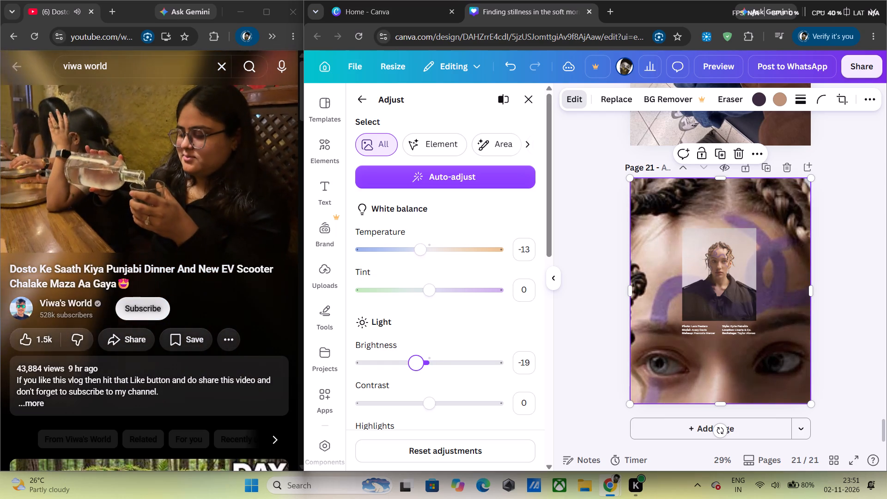
left_click_drag(416, 368, 462, 369)
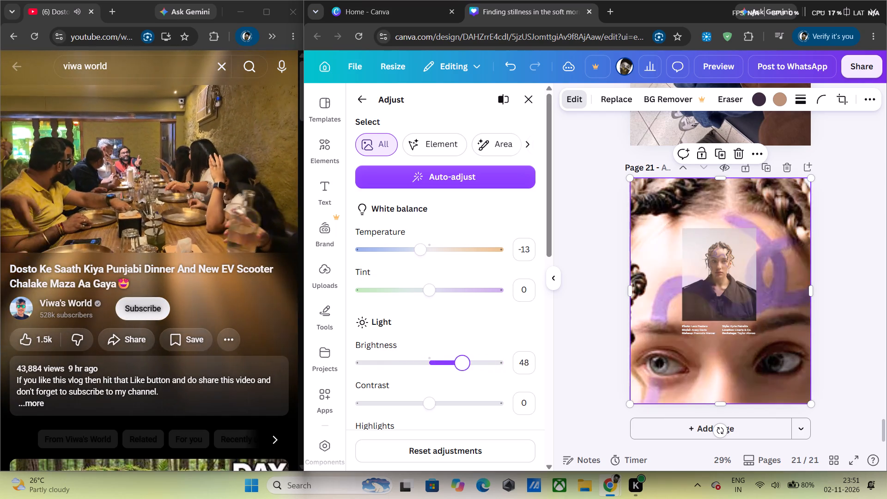
left_click_drag(462, 369, 431, 388)
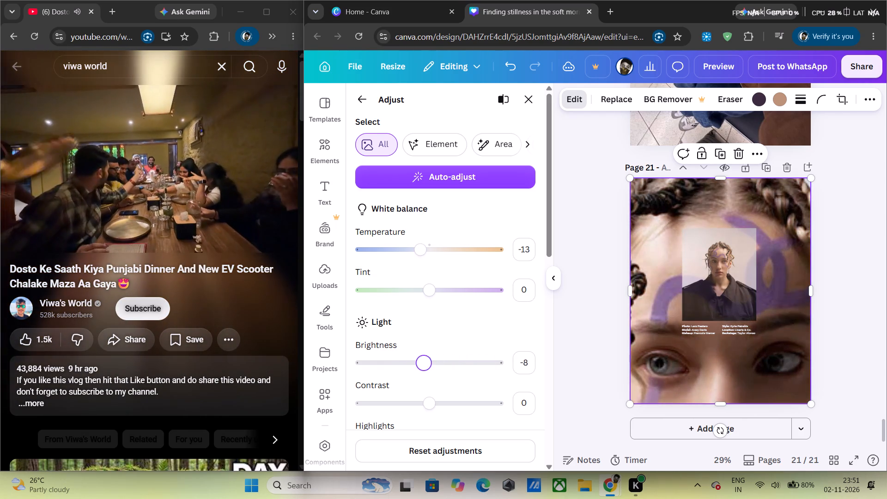
left_click_drag(431, 388, 417, 395)
Set the background photo's highlights to 24 and shadows to -26.
scroll(421, 400, "down", 1)
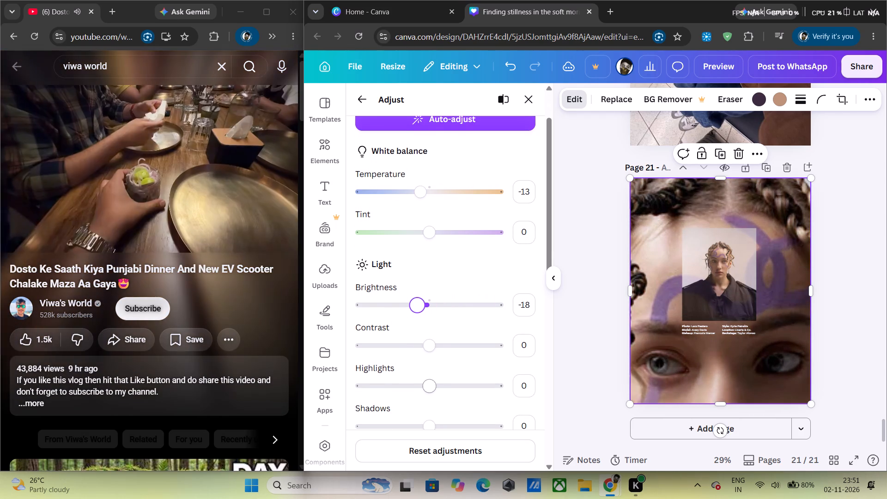
left_click_drag(431, 388, 446, 388)
scroll(444, 387, "down", 2)
left_click_drag(425, 308, 407, 316)
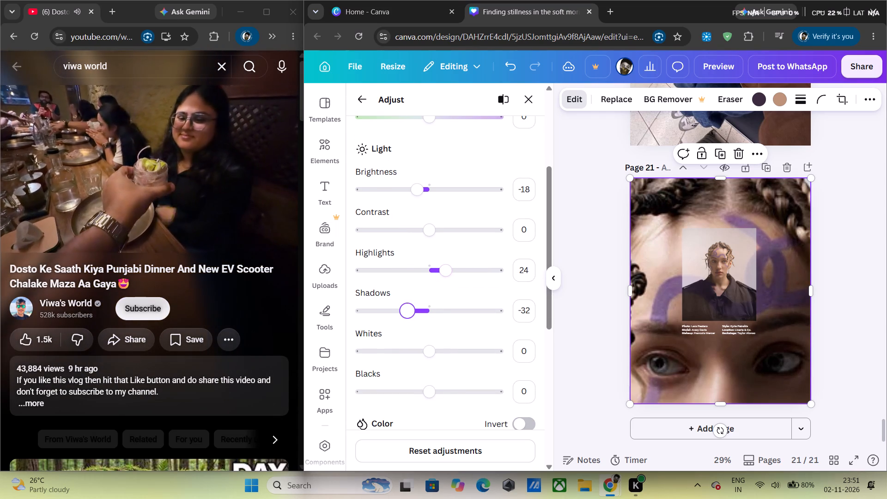
left_click_drag(407, 316, 411, 317)
Set the background photo's vibrance to -23 and raise its saturation slightly.
scroll(457, 316, "down", 3)
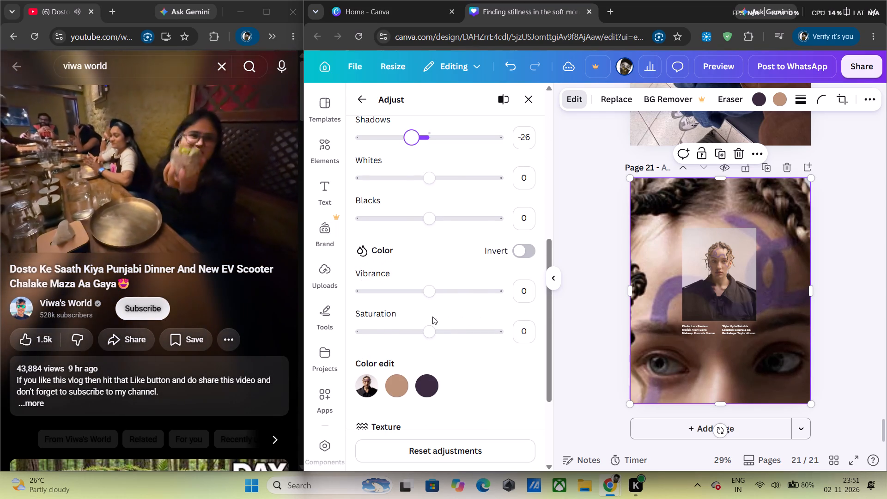
left_click_drag(431, 292, 413, 298)
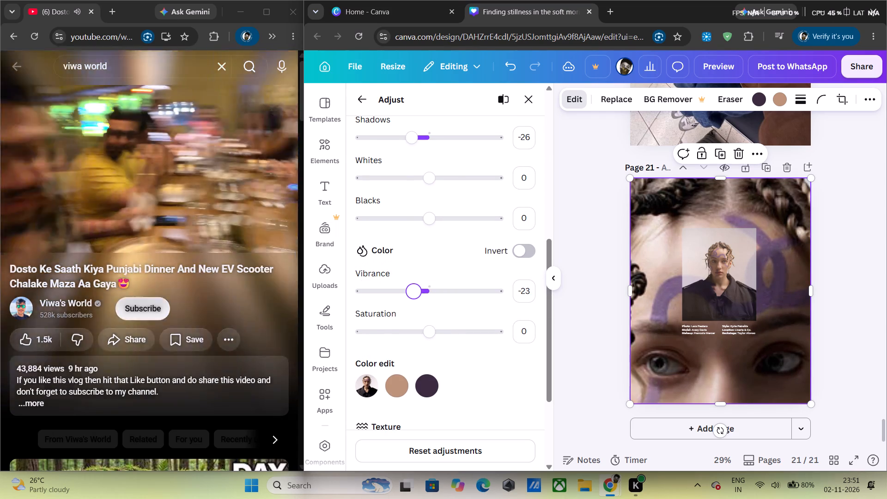
left_click_drag(429, 332, 445, 334)
left_click(552, 279)
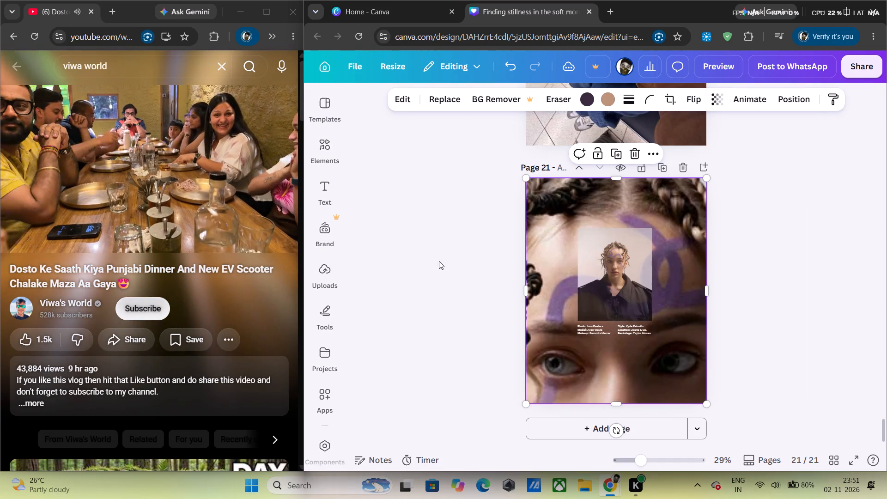
Add the recently used magenta blurred glow to page 21 and place it in the page's upper-right corner.
left_click(333, 134)
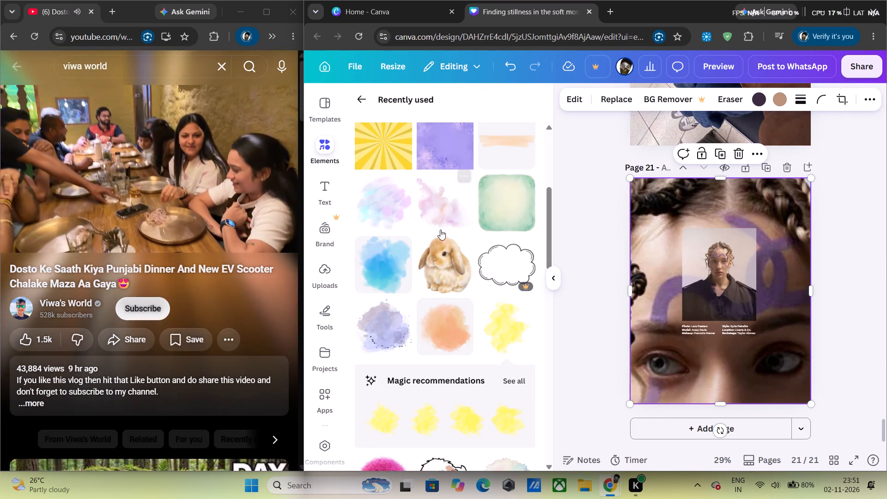
scroll(461, 291, "down", 6)
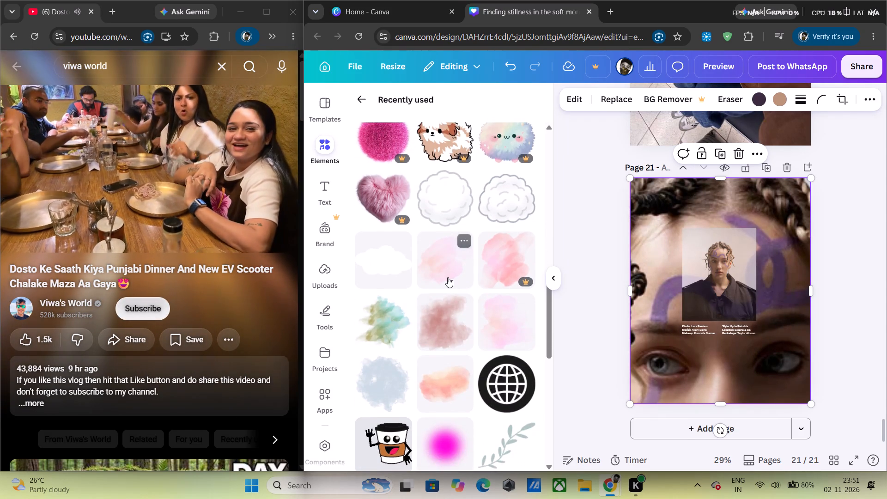
scroll(448, 277, "down", 2)
scroll(431, 319, "down", 1)
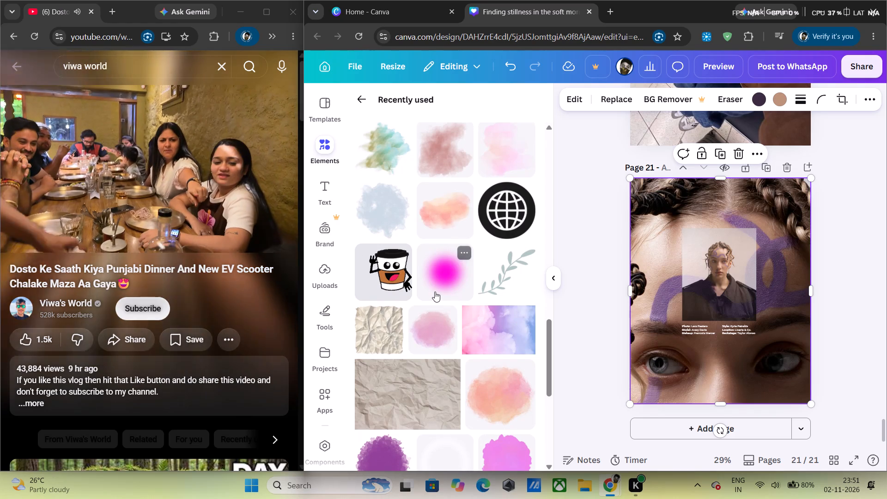
left_click(435, 292)
left_click_drag(712, 298, 778, 258)
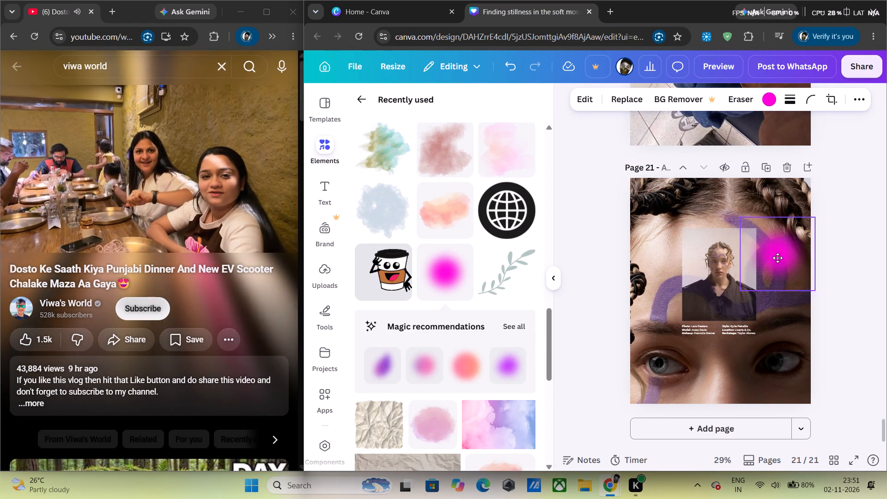
left_click_drag(778, 258, 781, 213)
Add the smiling coffee cup sticker, shrink it to a small badge and centre it on the magenta glow.
left_click(392, 278)
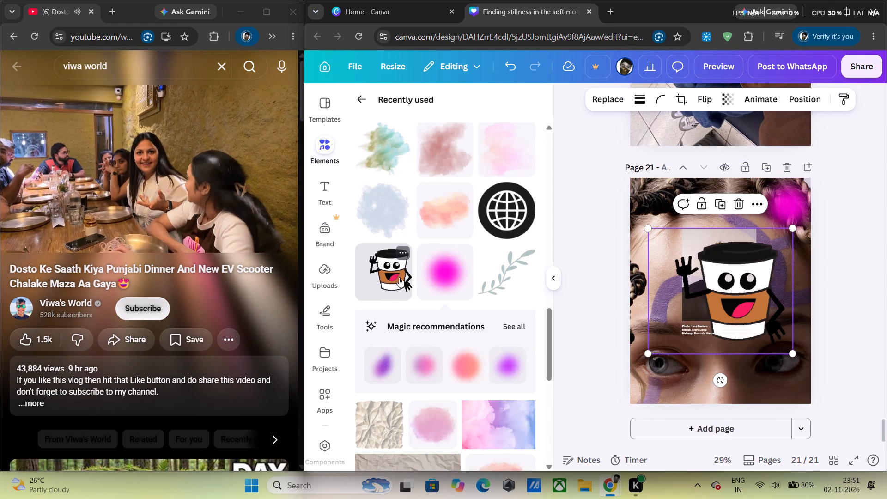
left_click_drag(647, 350, 648, 350)
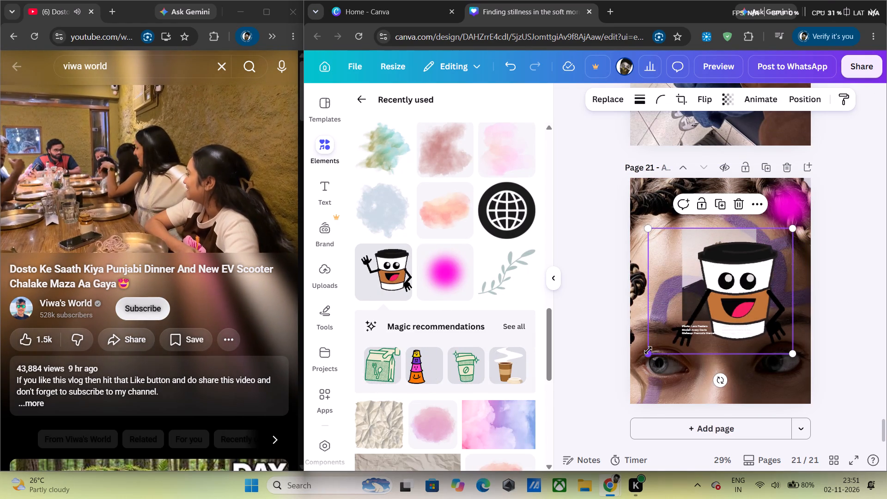
left_click_drag(648, 350, 734, 271)
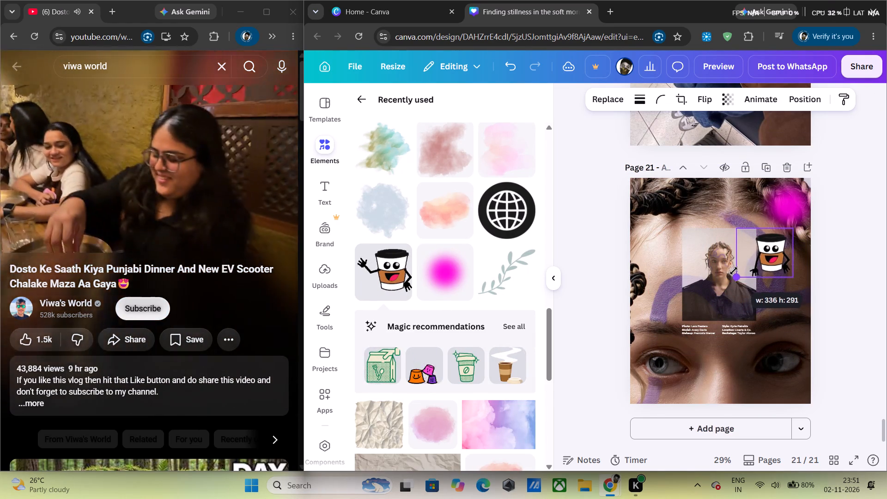
left_click_drag(734, 271, 757, 264)
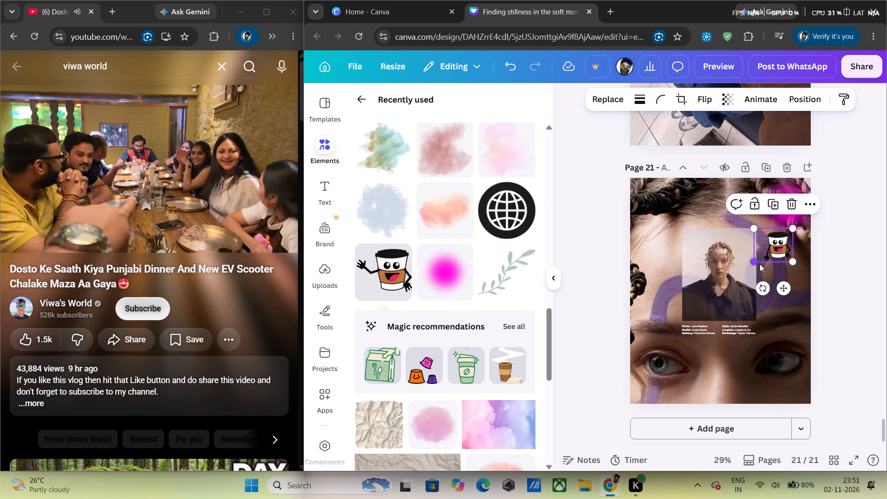
left_click_drag(781, 249, 795, 210)
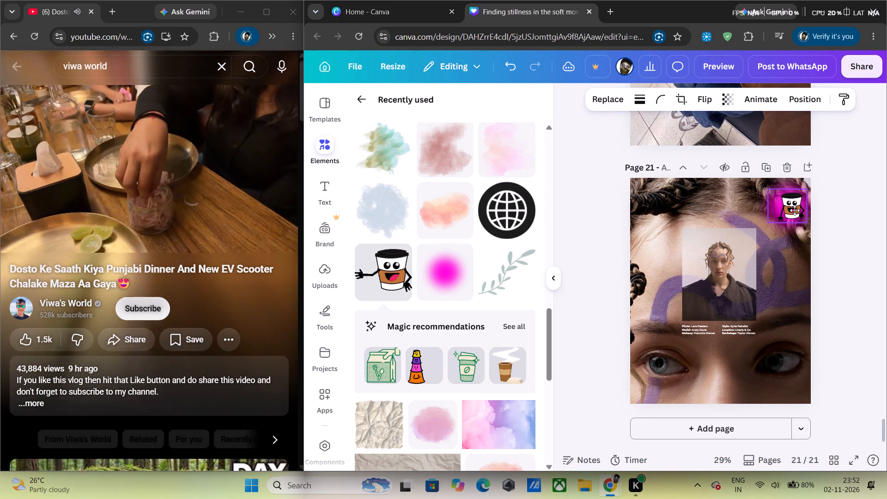
left_click_drag(795, 210, 789, 209)
left_click(828, 205)
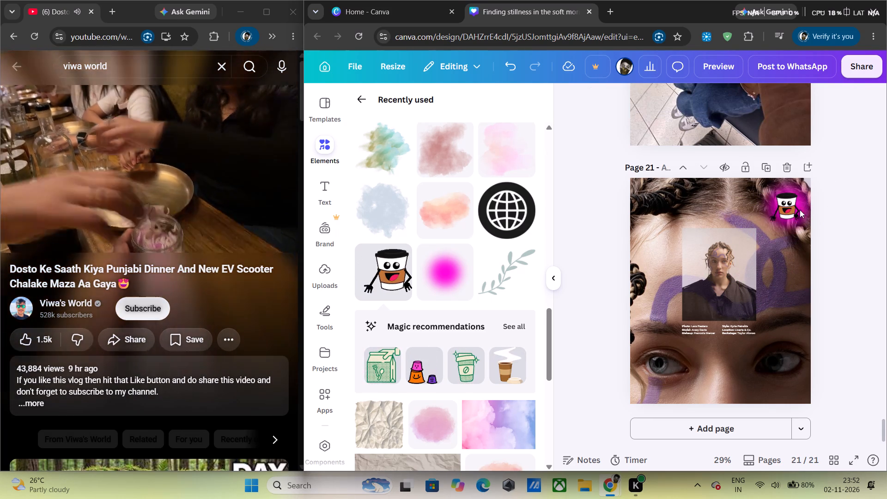
Add the coral watercolour splash and position it partly off page 21's lower-right corner.
scroll(385, 265, "down", 1)
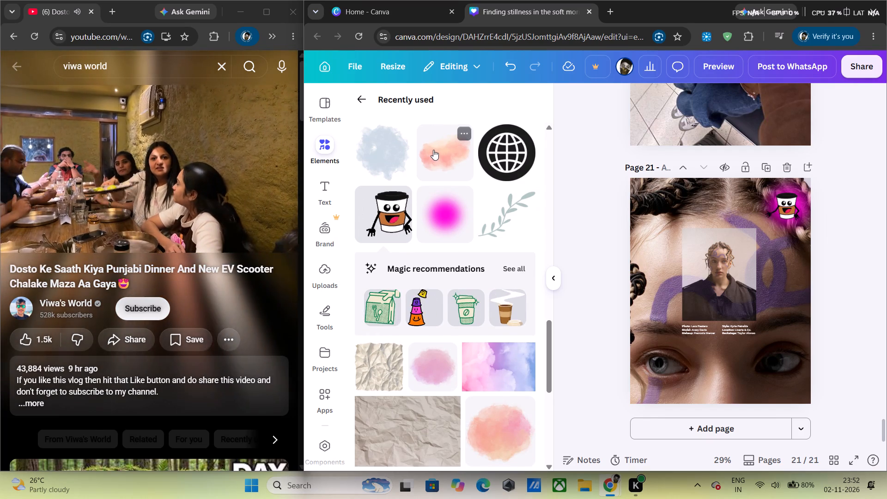
left_click(433, 150)
left_click_drag(684, 303, 690, 286)
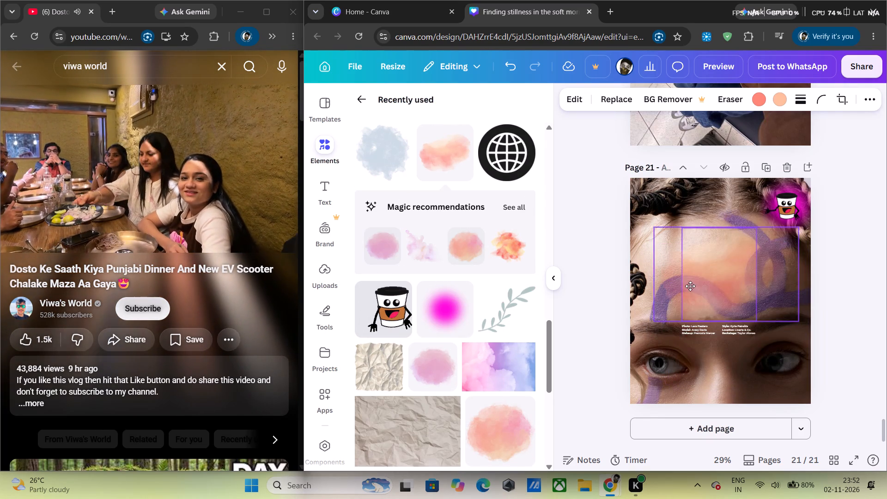
left_click_drag(690, 286, 763, 421)
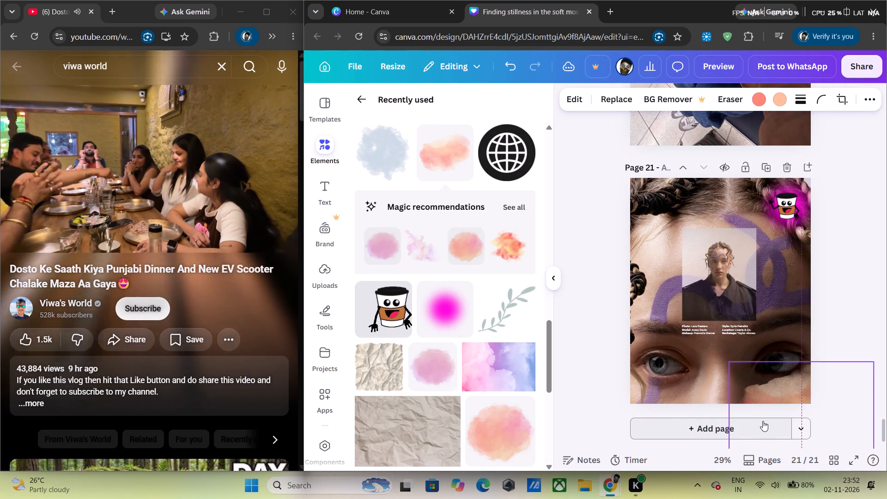
left_click_drag(763, 421, 761, 438)
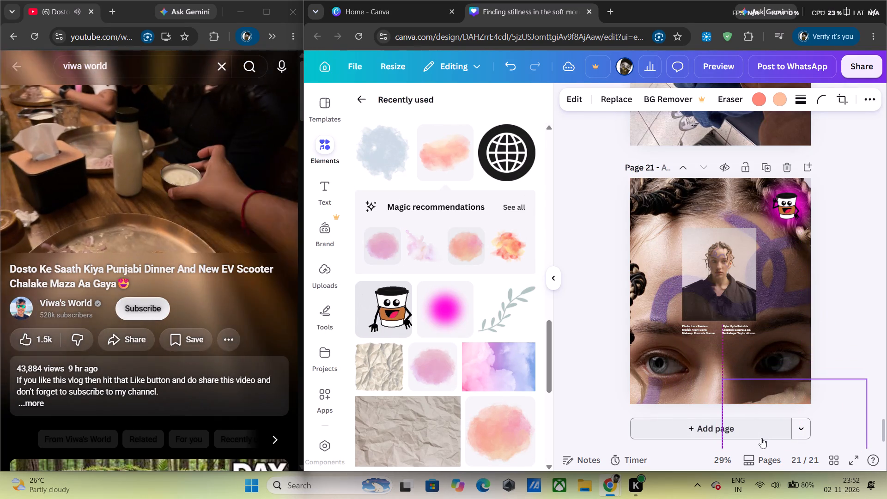
left_click_drag(761, 438, 755, 437)
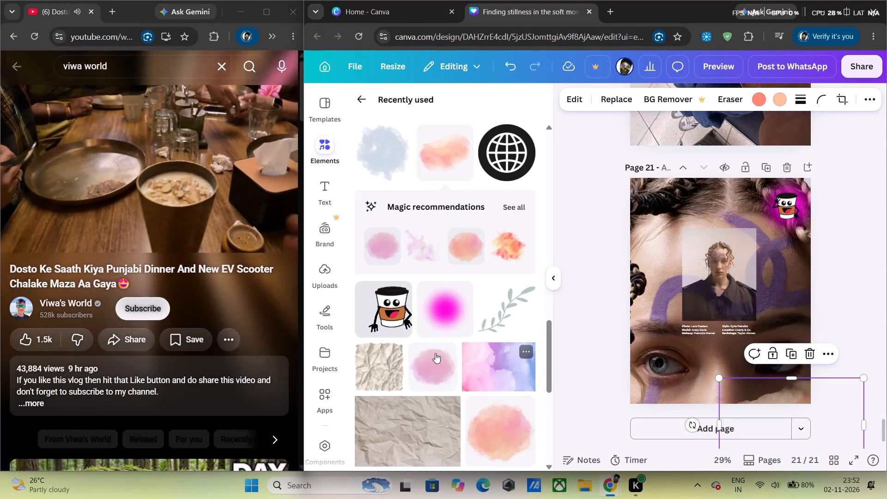
Add the pink-purple round watercolour splash and position it partly off page 21's lower-left corner.
left_click(422, 376)
left_click_drag(689, 299, 611, 401)
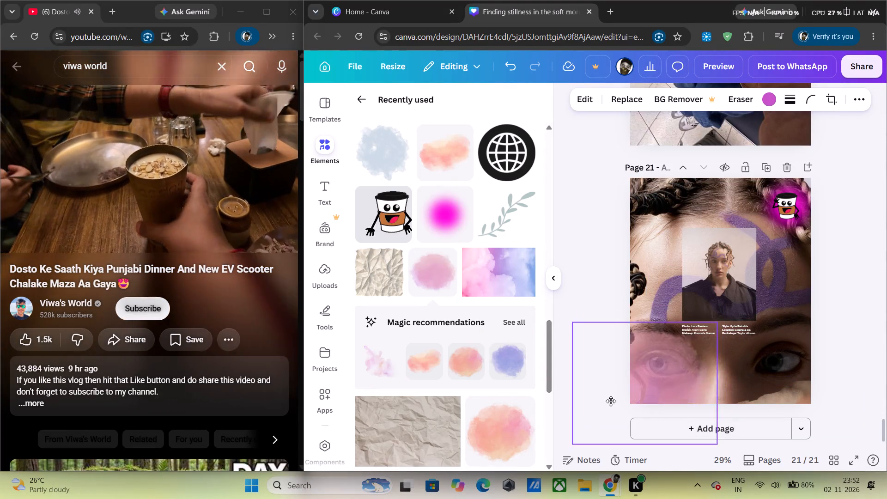
left_click_drag(611, 401, 574, 447)
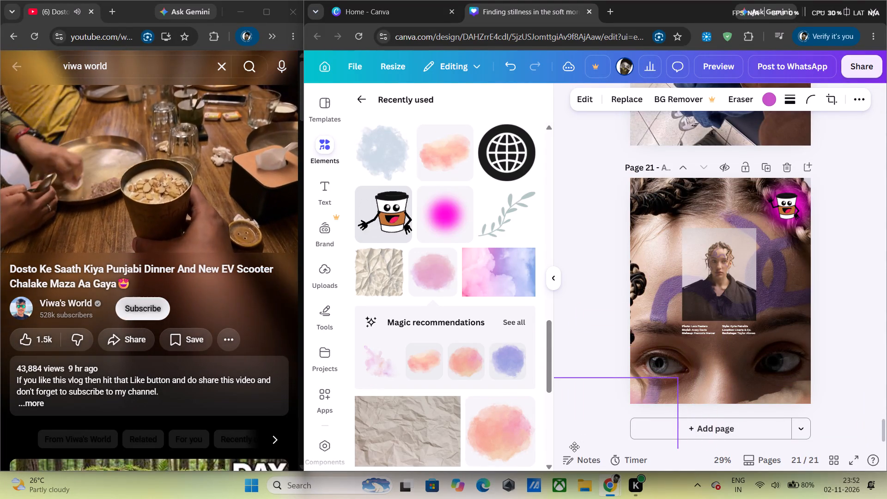
left_click_drag(574, 447, 575, 447)
left_click(588, 272)
Add the recently used beige-green leaf branch to page 21 and rotate it by roughly a quarter turn.
scroll(360, 282, "down", 6)
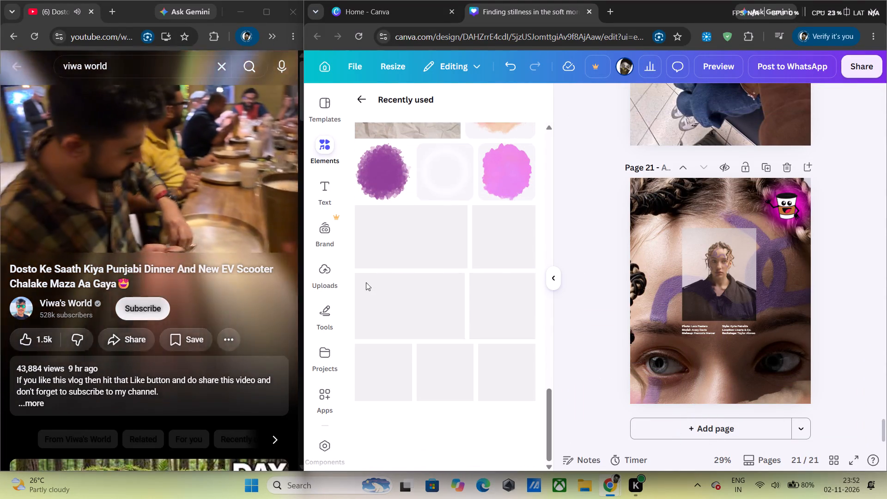
scroll(411, 272, "down", 3)
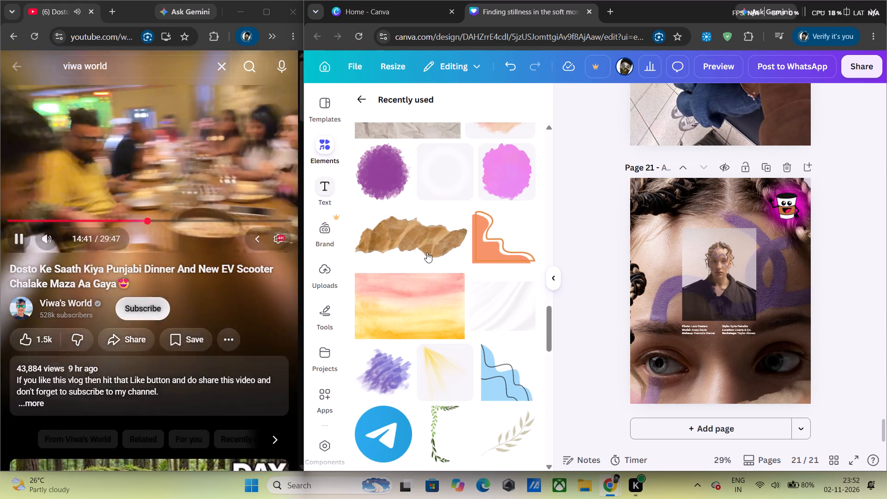
scroll(499, 293, "down", 3)
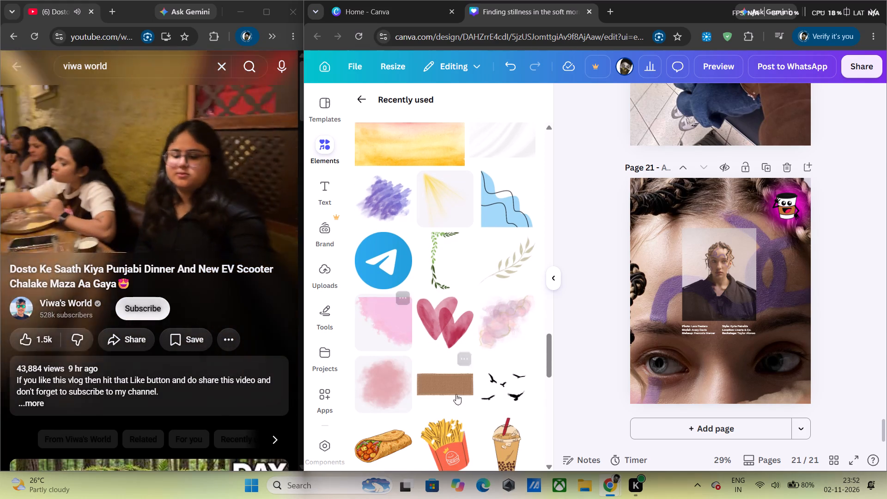
scroll(485, 392, "down", 1)
left_click(511, 221)
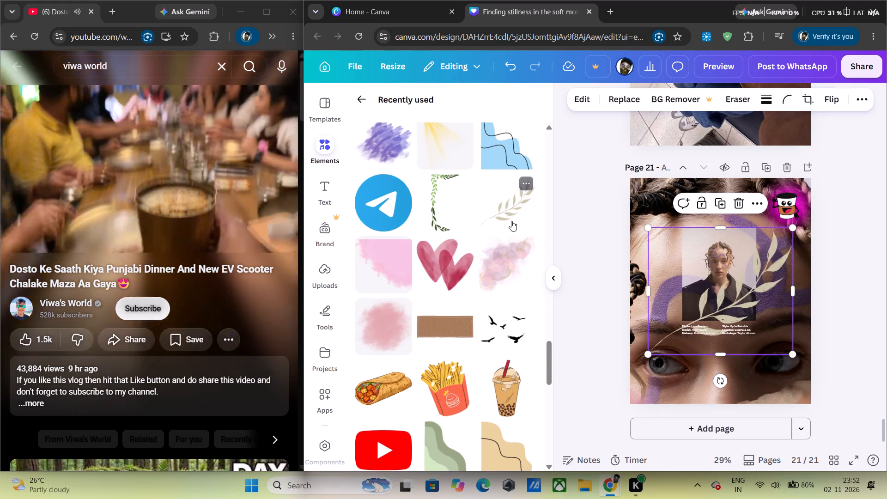
left_click_drag(721, 382, 524, 275)
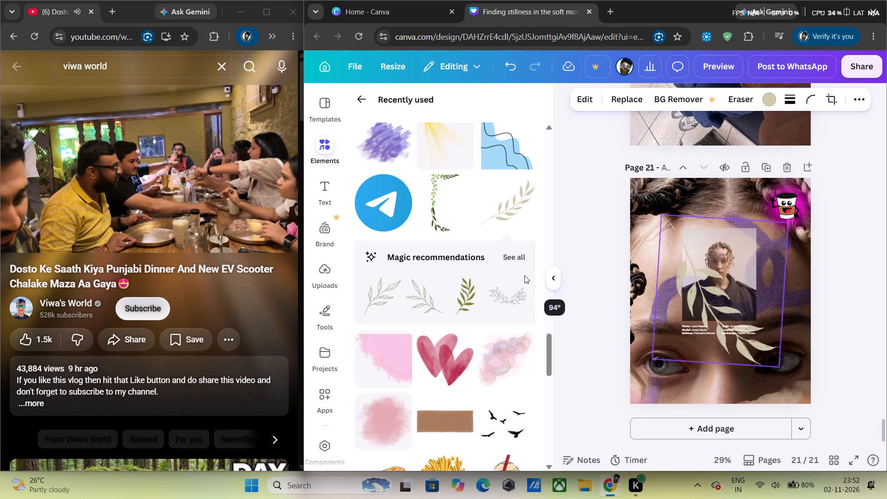
left_click_drag(524, 275, 525, 295)
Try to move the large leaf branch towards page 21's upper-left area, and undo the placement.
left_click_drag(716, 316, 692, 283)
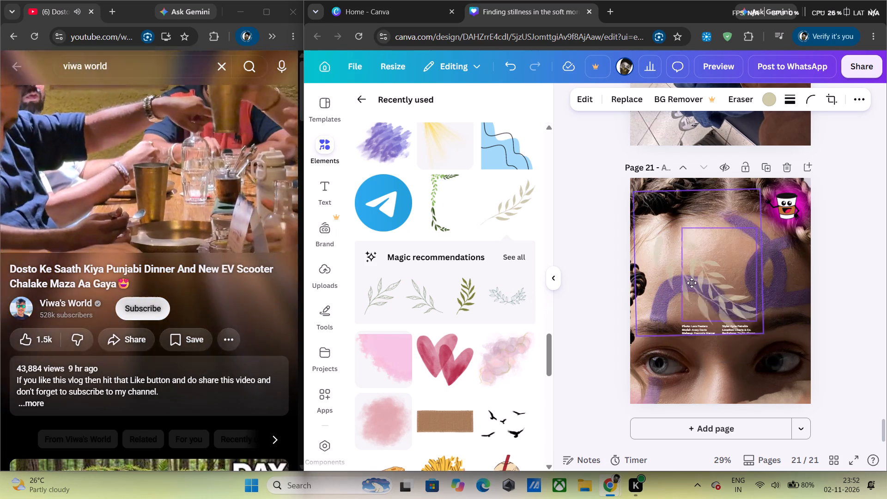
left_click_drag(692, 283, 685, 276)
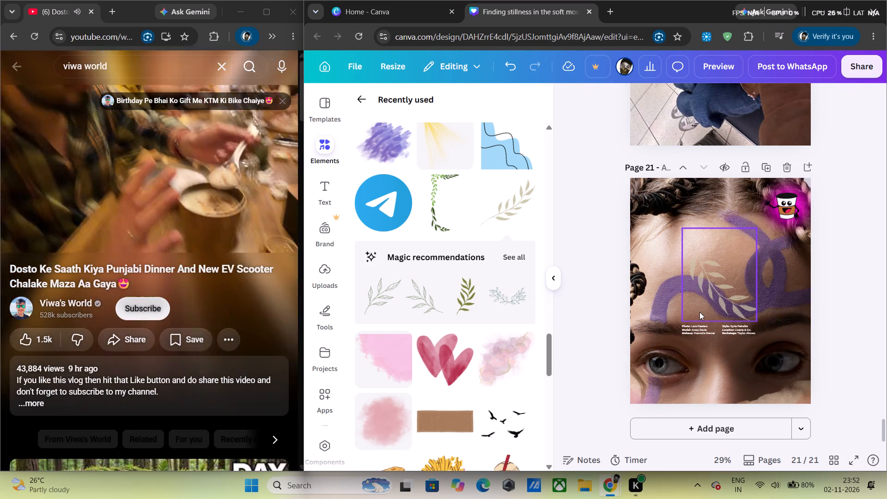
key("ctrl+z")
Shrink the leaf branch to a small accent and position it partly off page 21's upper-left corner.
left_click(759, 359)
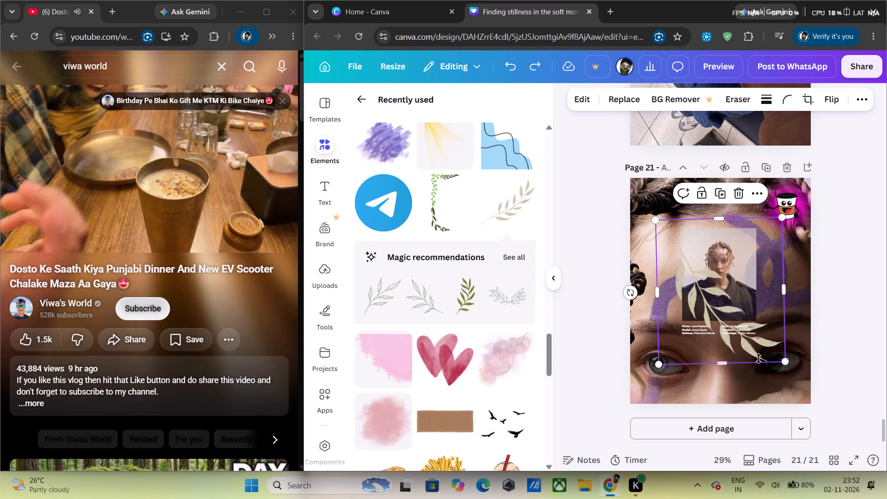
left_click_drag(784, 362, 668, 254)
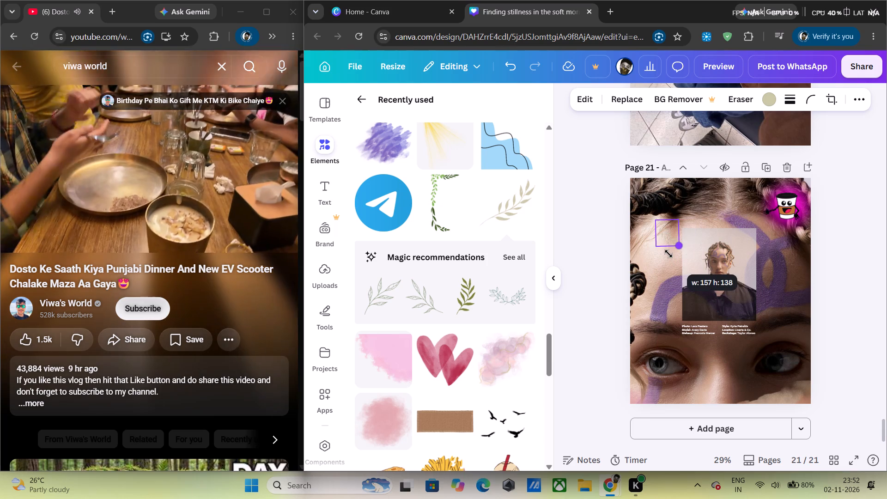
left_click_drag(668, 254, 677, 267)
left_click_drag(669, 246, 646, 198)
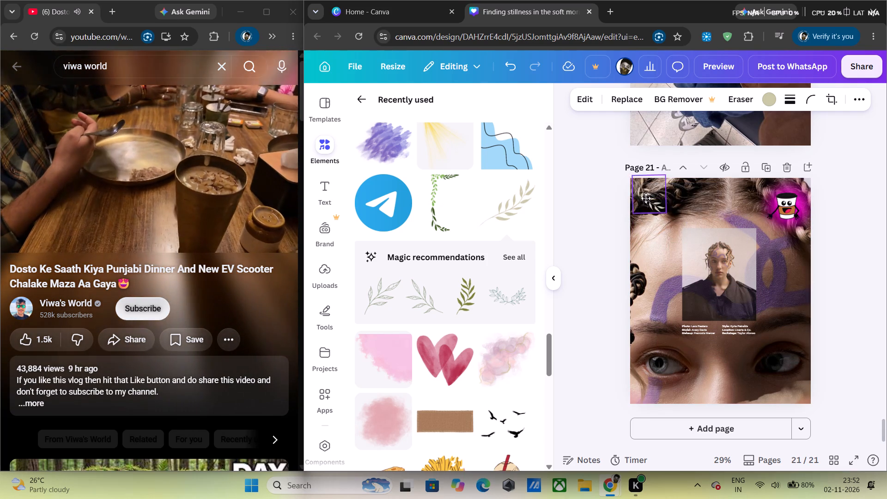
left_click_drag(646, 198, 640, 190)
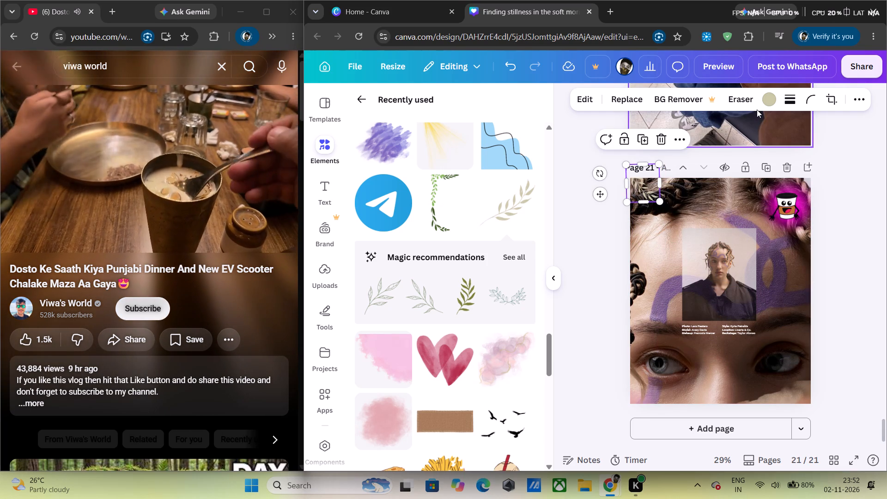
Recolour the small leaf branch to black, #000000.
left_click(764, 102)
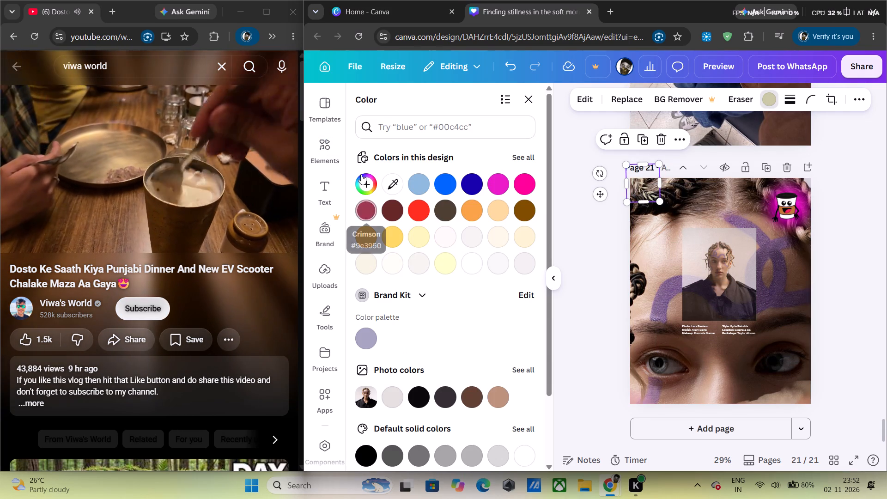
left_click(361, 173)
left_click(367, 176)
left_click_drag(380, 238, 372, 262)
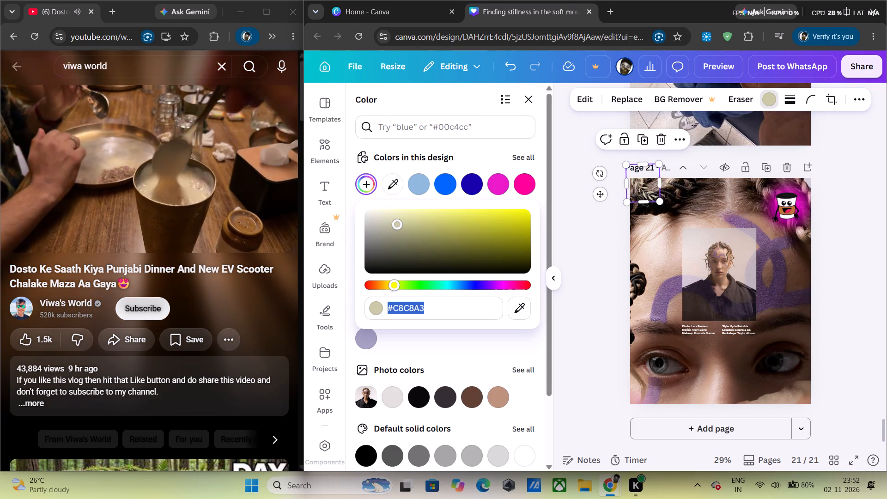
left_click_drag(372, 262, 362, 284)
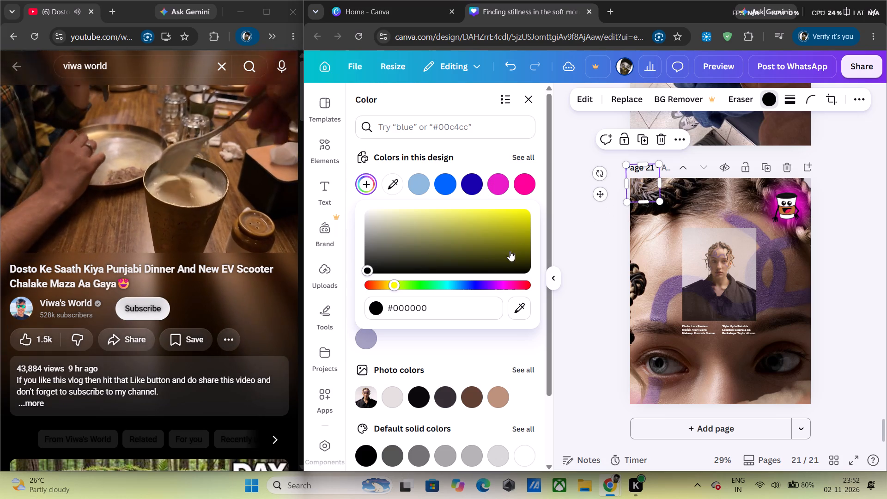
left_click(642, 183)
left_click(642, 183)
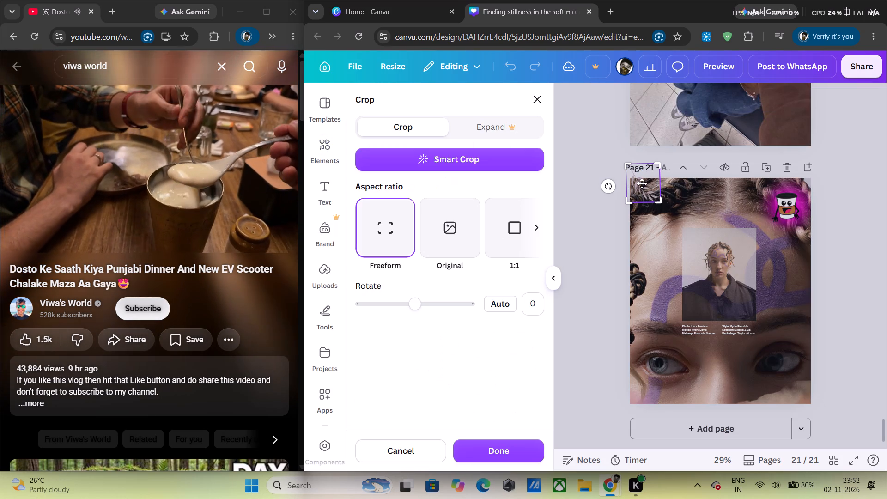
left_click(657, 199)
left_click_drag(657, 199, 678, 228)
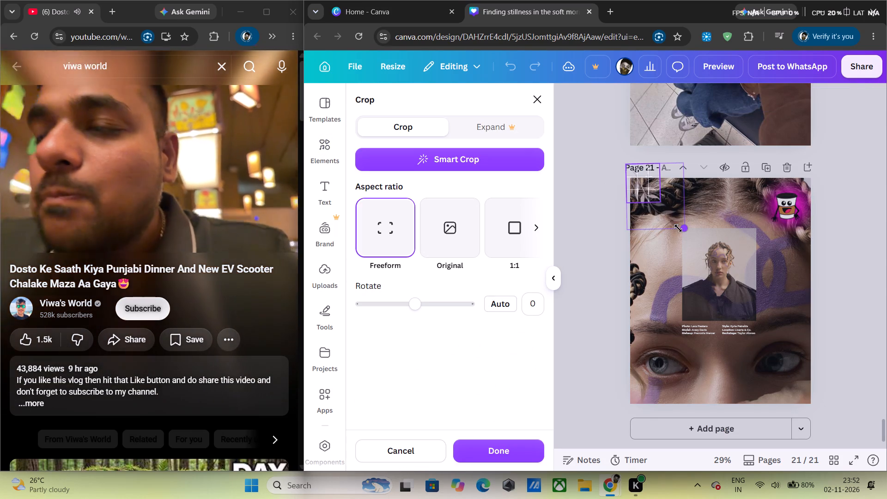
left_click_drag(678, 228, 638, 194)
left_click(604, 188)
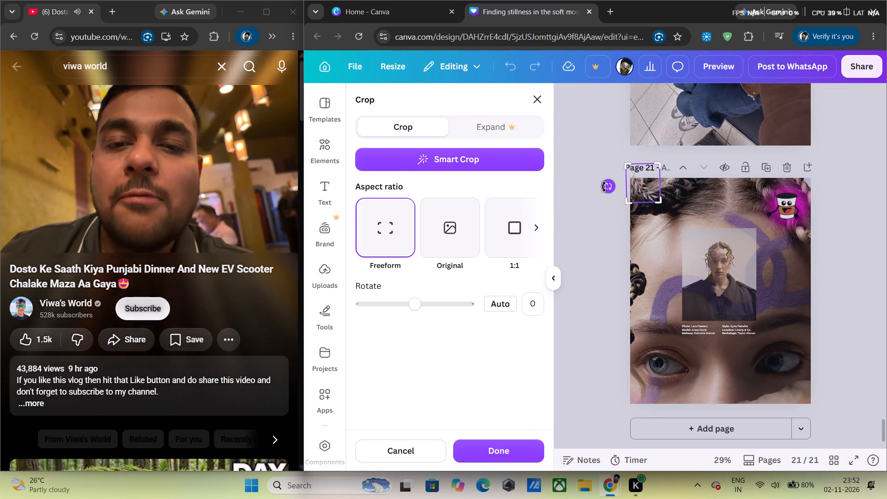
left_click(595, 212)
Enlarge the leaf branch to about 370 by 325 and shift it slightly further off page 21's upper-left corner.
left_click_drag(660, 199, 678, 229)
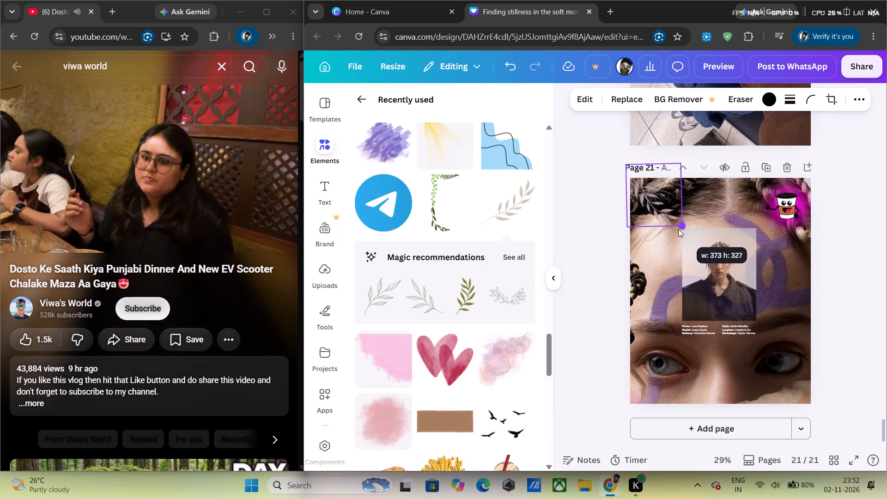
left_click_drag(678, 229, 678, 227)
left_click_drag(653, 206, 646, 200)
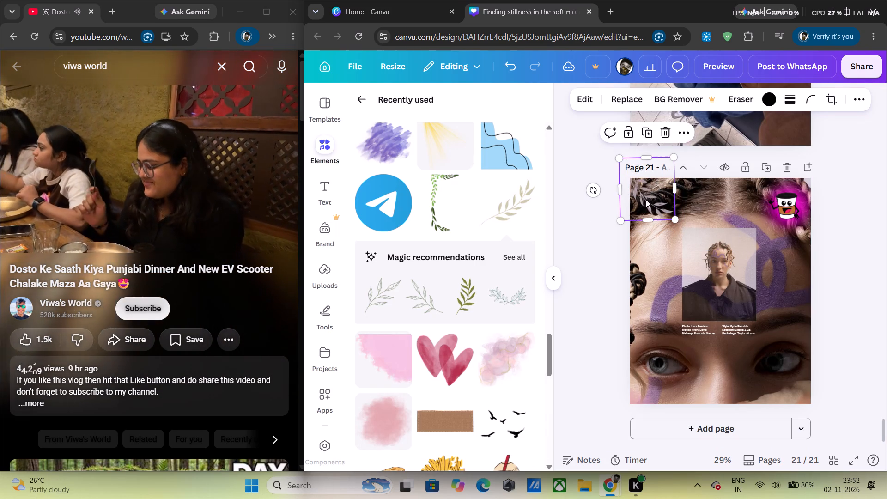
Recolour the leaf branch with the near-black shade from the photo colours.
left_click(765, 105)
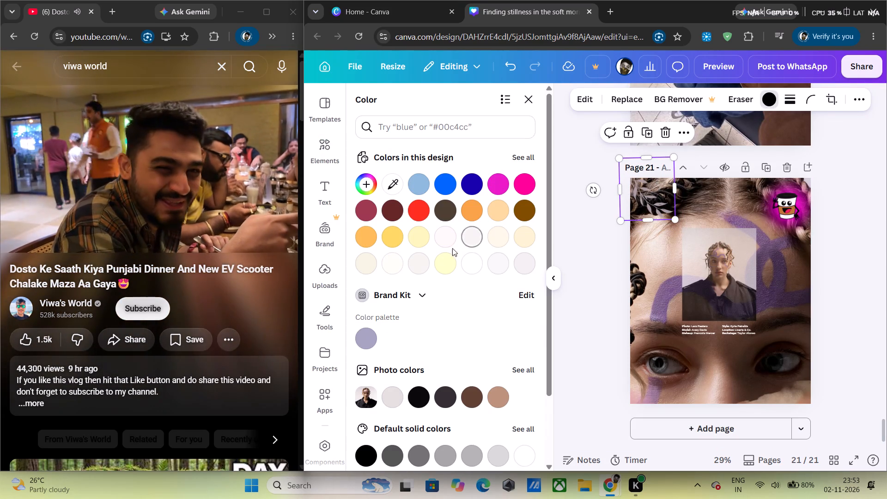
left_click(420, 400)
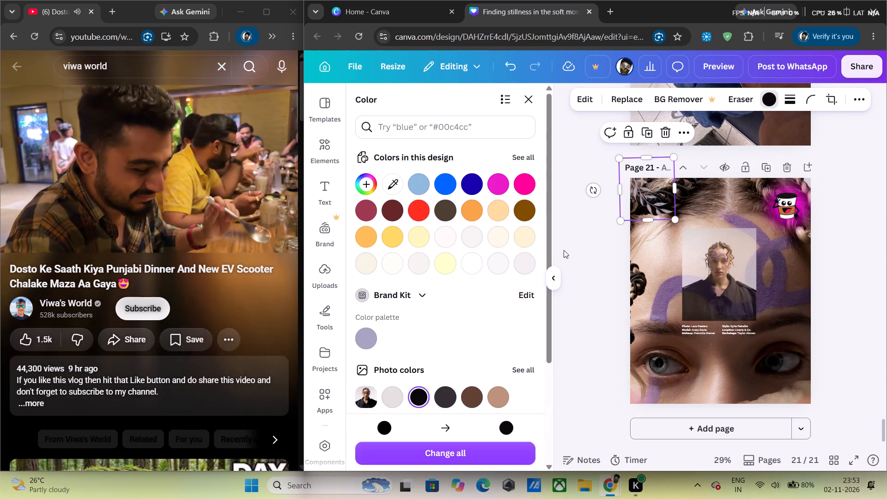
Move the dark leaf branch down onto the forehead skin at page 21's left edge and collapse the element library beside the canvas.
left_click_drag(649, 200, 654, 254)
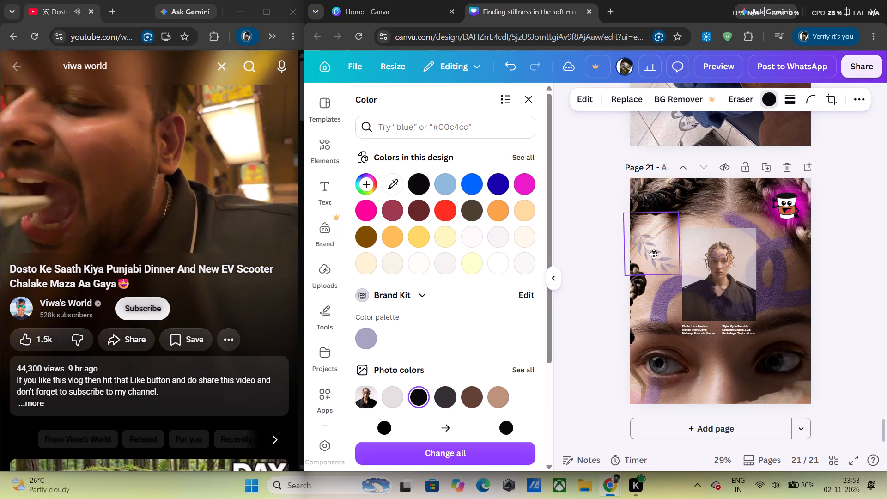
left_click_drag(654, 254, 652, 251)
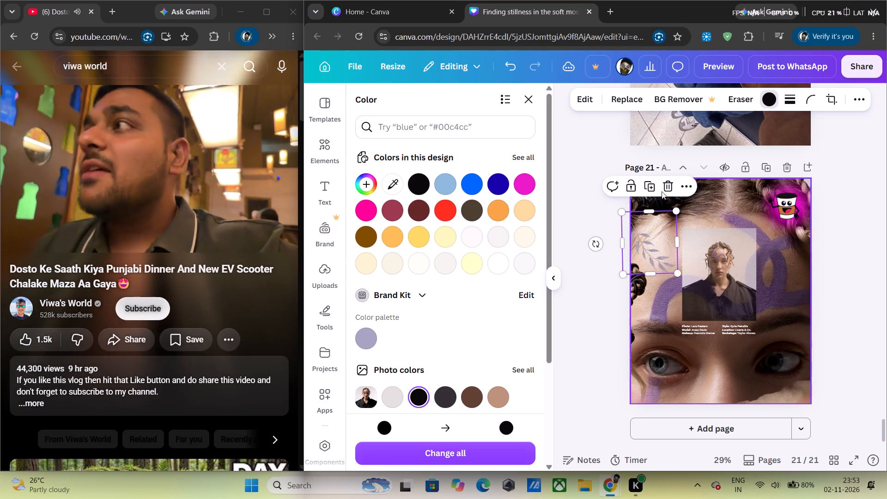
left_click(770, 98)
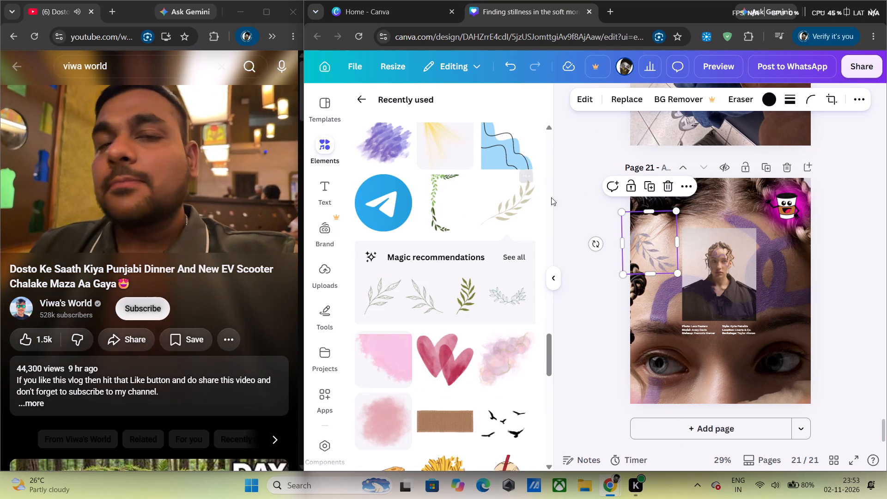
left_click(546, 275)
left_click(549, 275)
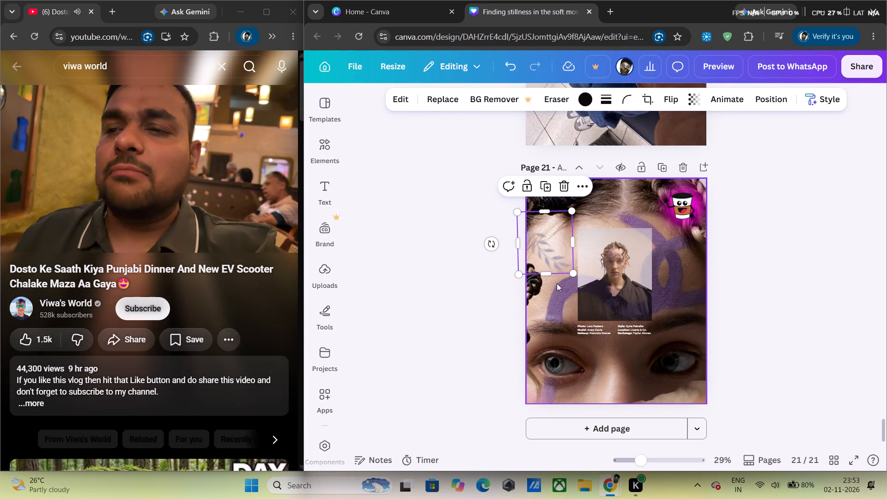
scroll(565, 309, "down", 1)
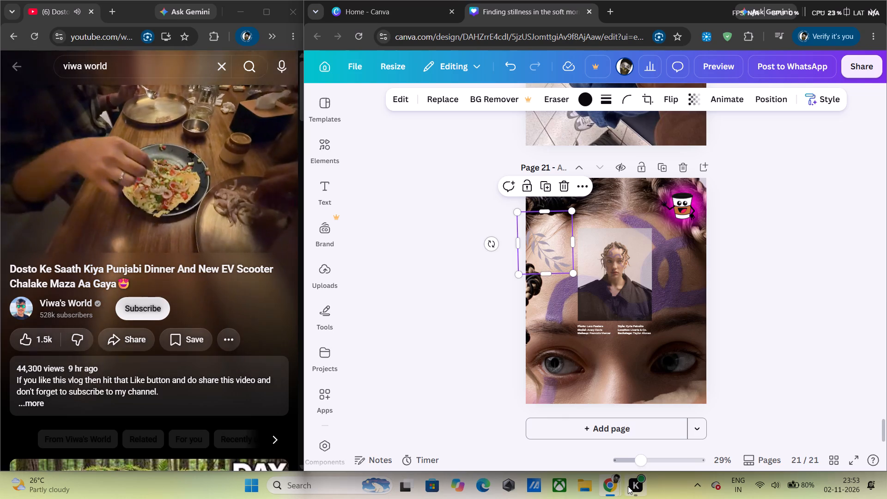
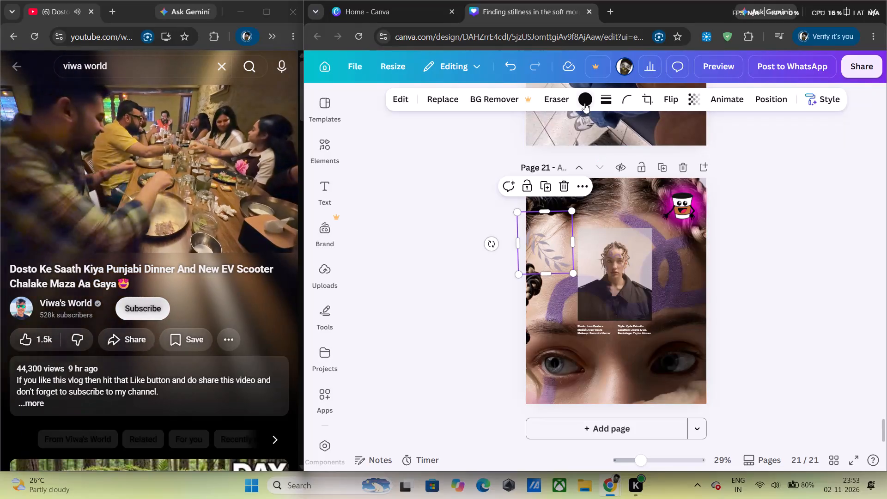
Recolour the leaf branch on page 21 with the custom near-black purple #150915 and deselect it.
left_click(585, 103)
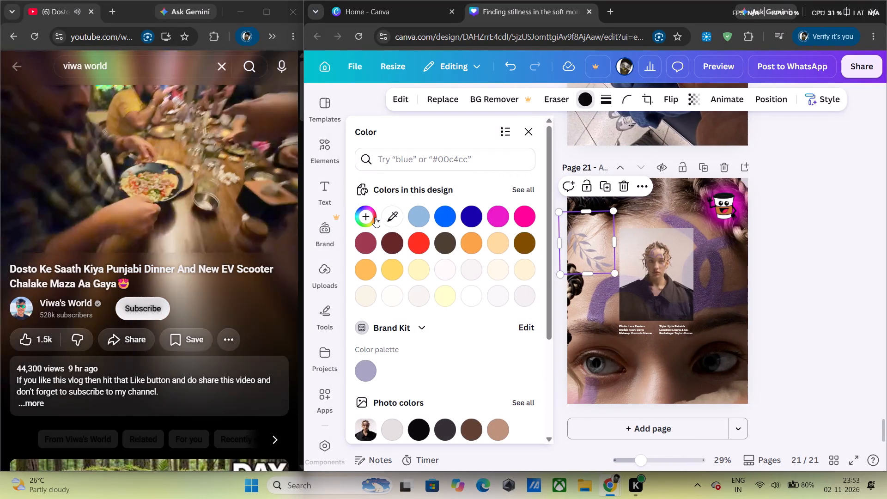
left_click(371, 215)
left_click_drag(400, 296, 477, 315)
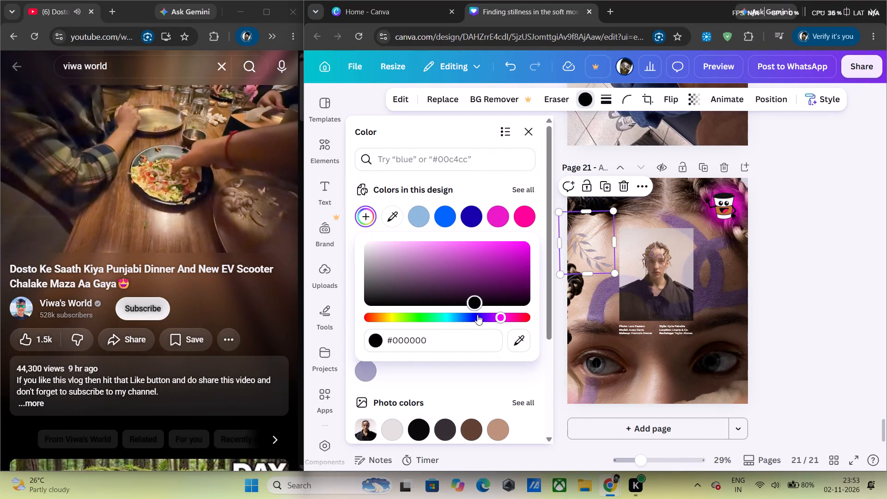
left_click_drag(477, 315, 474, 303)
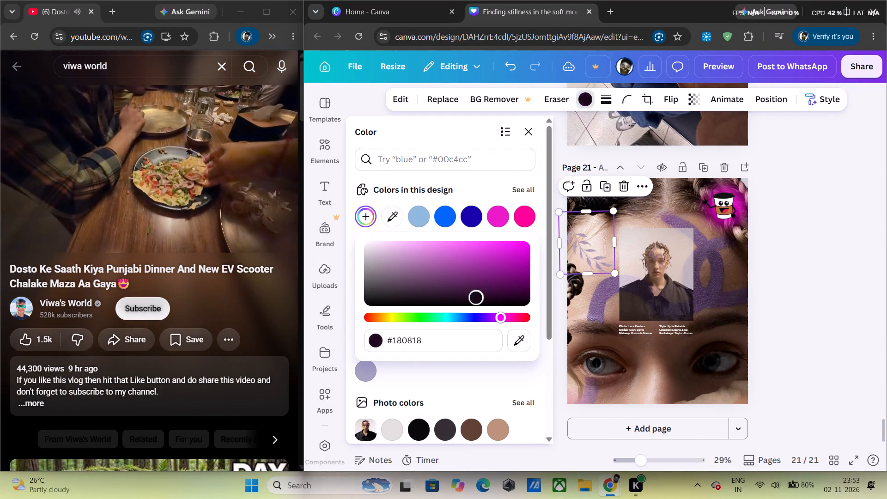
left_click_drag(474, 303, 464, 301)
left_click(744, 210)
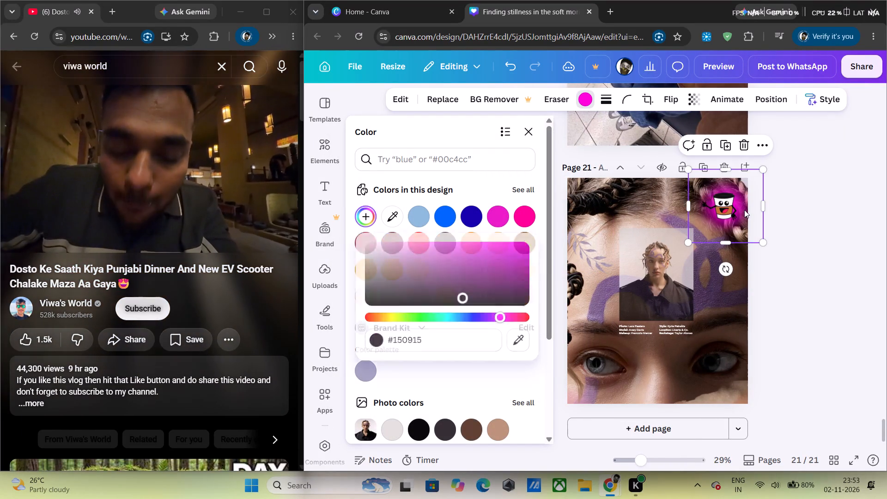
left_click(809, 249)
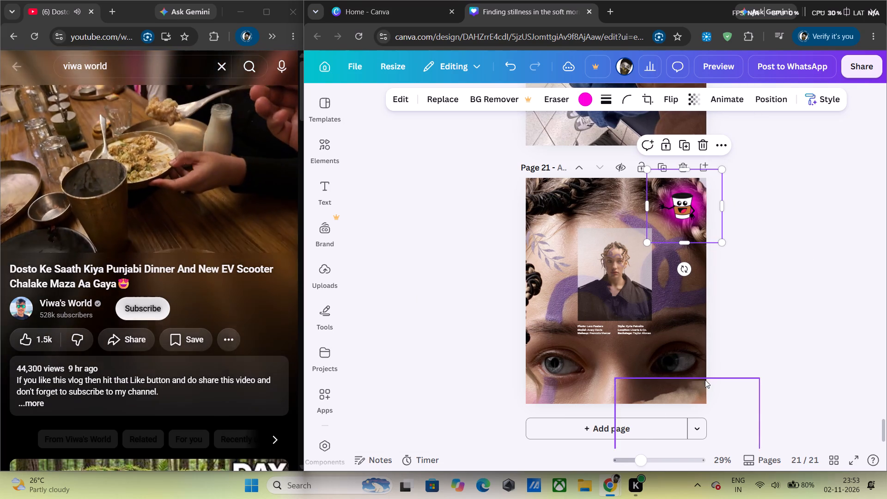
Add a new blank page 22 after page 21.
left_click(643, 424)
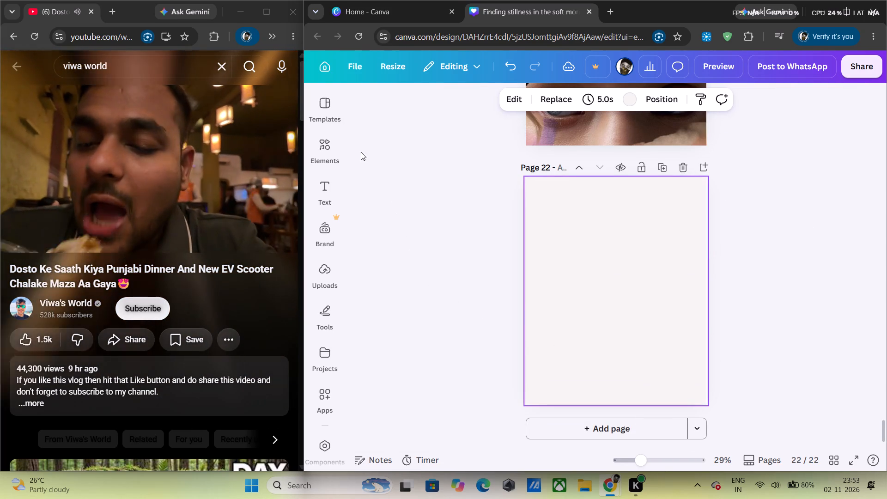
Add the lilac marbled watercolour splash from the recently used elements to page 22's upper-left corner.
left_click(340, 145)
left_click(335, 145)
scroll(429, 266, "down", 6)
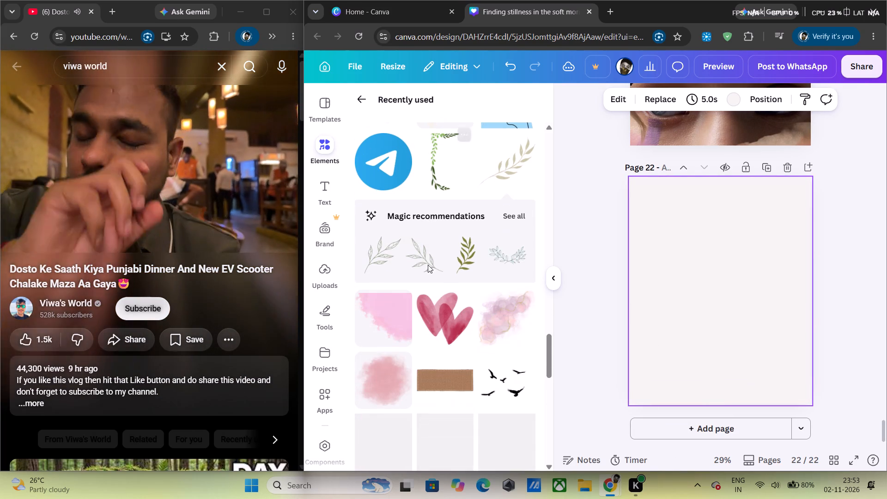
scroll(427, 264, "down", 2)
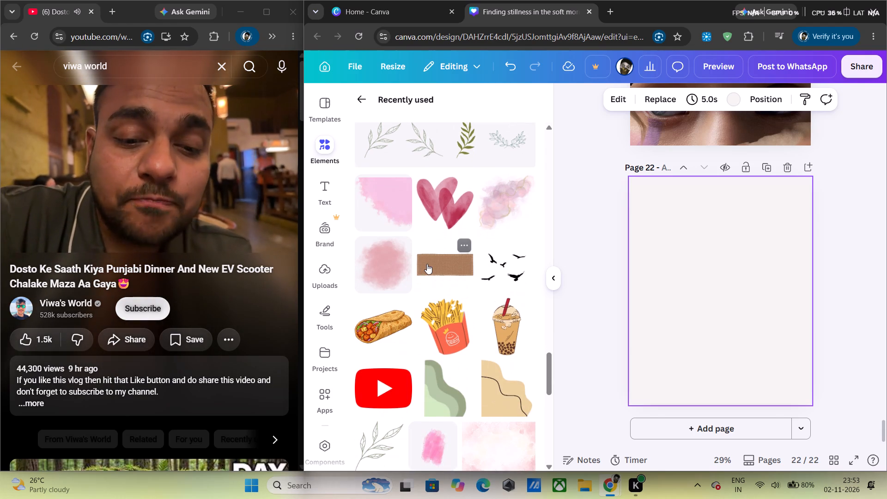
left_click(483, 216)
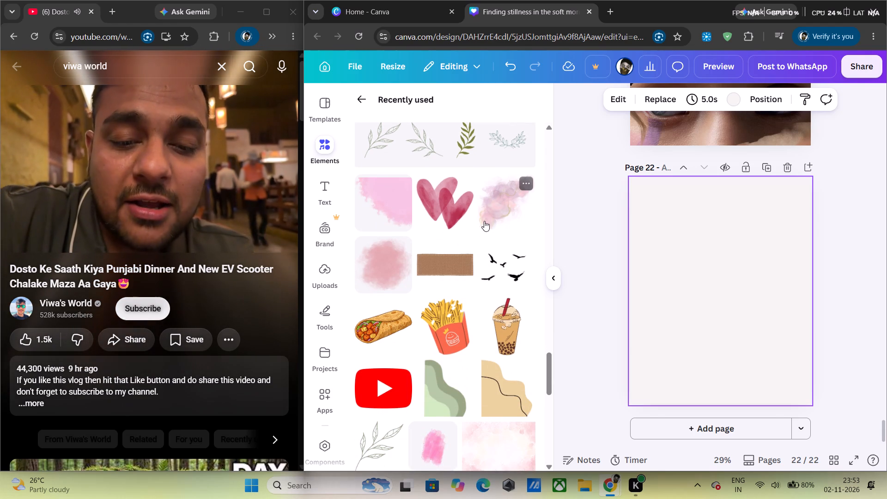
left_click_drag(716, 296, 680, 219)
Add the pink corner wash in page 22's upper-right corner and a pale pink brush stroke across the page just below it.
left_click(398, 200)
left_click_drag(723, 282, 771, 238)
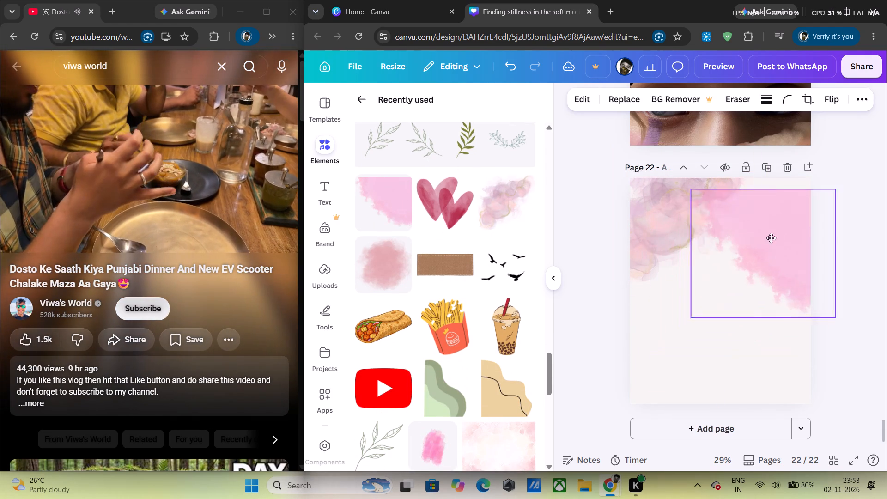
left_click_drag(771, 238, 782, 218)
left_click(422, 203)
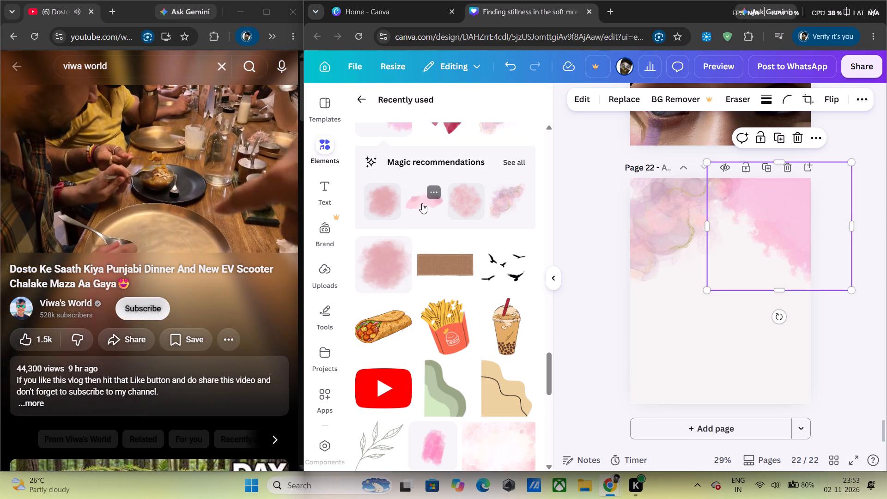
left_click_drag(740, 299, 747, 243)
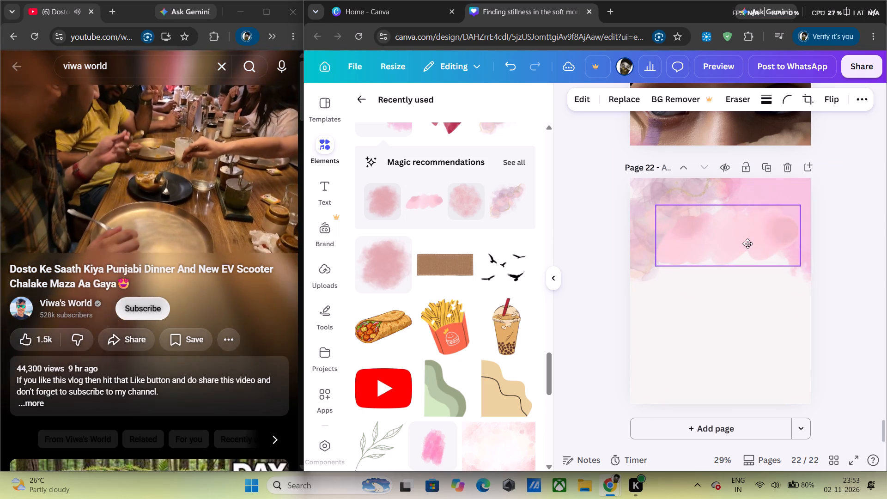
left_click_drag(747, 243, 745, 248)
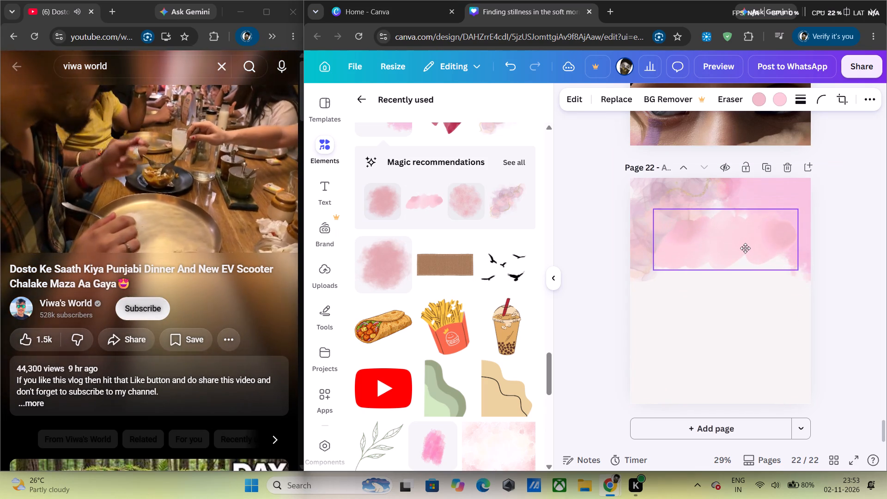
left_click_drag(745, 248, 745, 263)
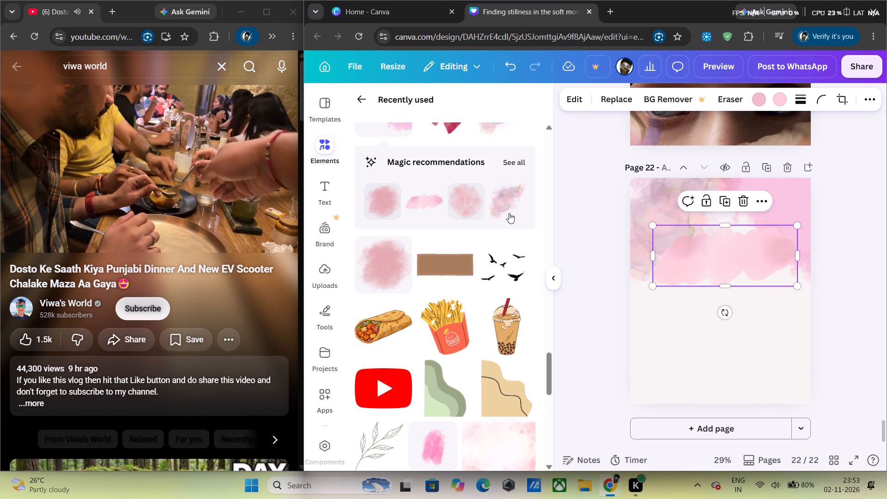
Add a second marbled splash partly off page 22's left edge and a dusty-pink watercolour blot over the lower middle.
left_click(508, 209)
left_click_drag(693, 283, 632, 305)
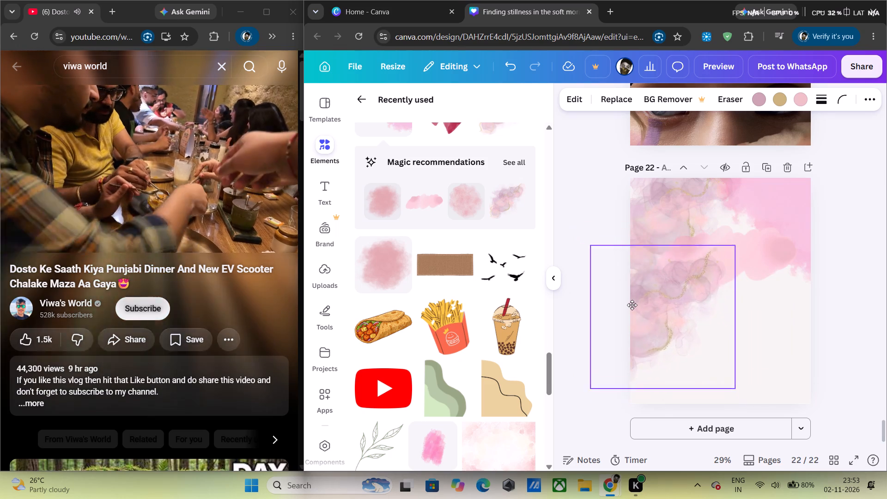
left_click_drag(632, 305, 632, 304)
left_click(387, 288)
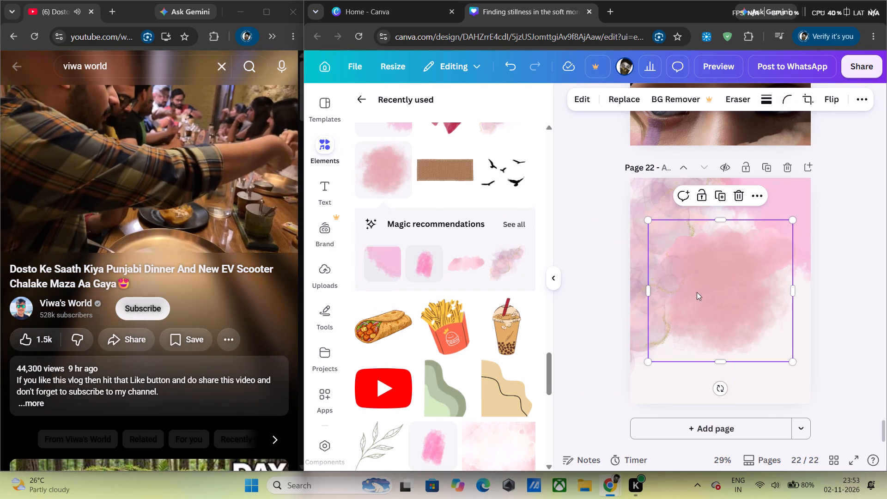
left_click_drag(710, 288, 702, 315)
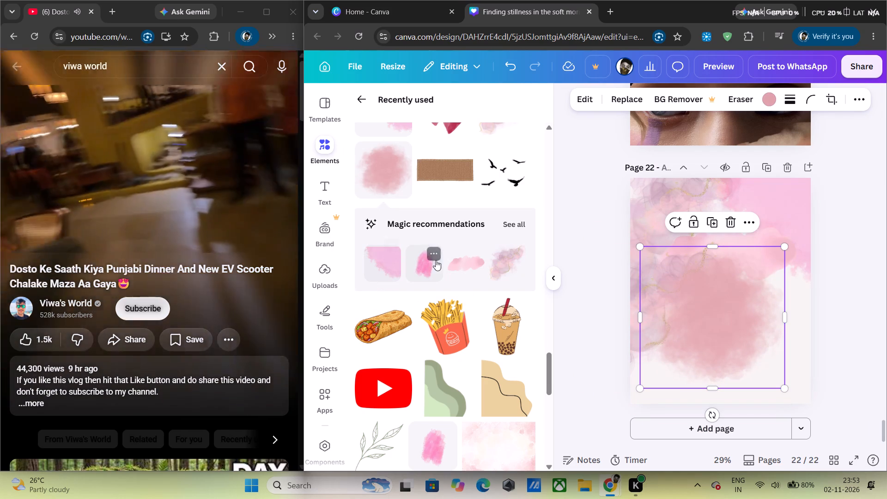
Add another pale pink brush stroke, rotate it a quarter turn to vertical and place it over page 22's right edge.
left_click(463, 262)
left_click_drag(742, 299, 772, 344)
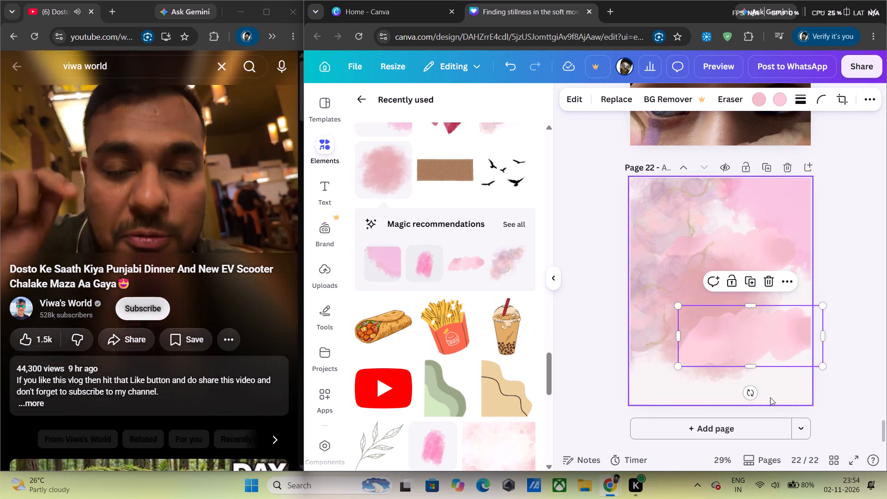
left_click_drag(745, 394, 697, 330)
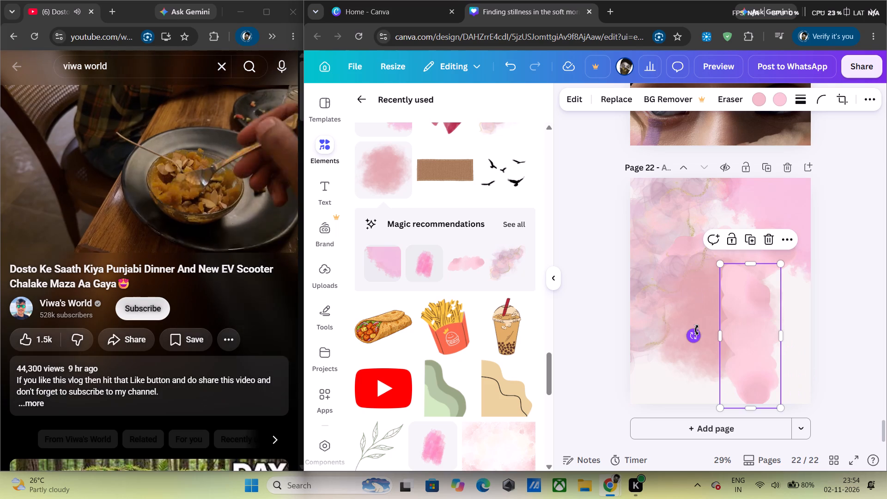
left_click_drag(758, 326, 802, 303)
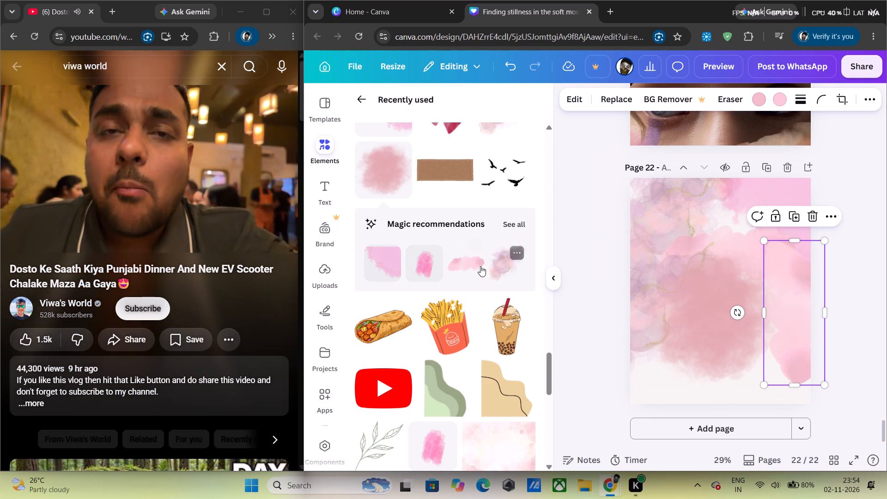
Add one more pale pink brush stroke to page 22 and shrink it to less than half its size.
left_click(473, 265)
left_click_drag(791, 322, 789, 320)
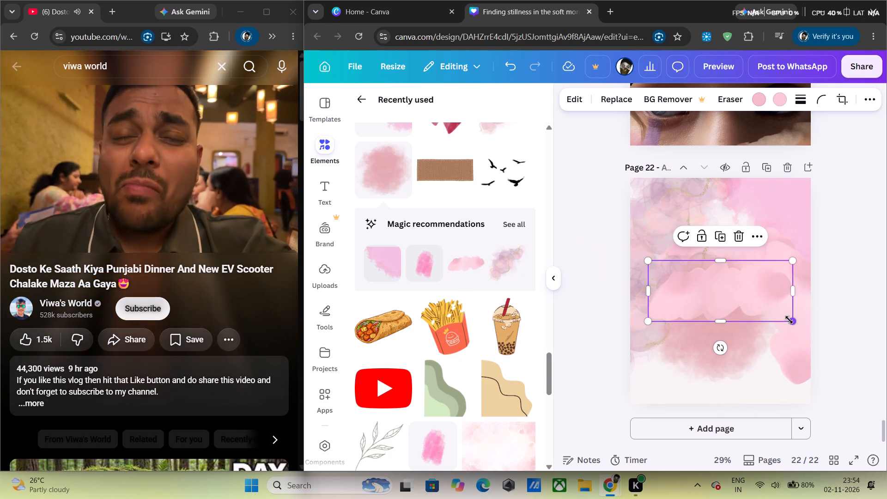
left_click_drag(789, 320, 698, 310)
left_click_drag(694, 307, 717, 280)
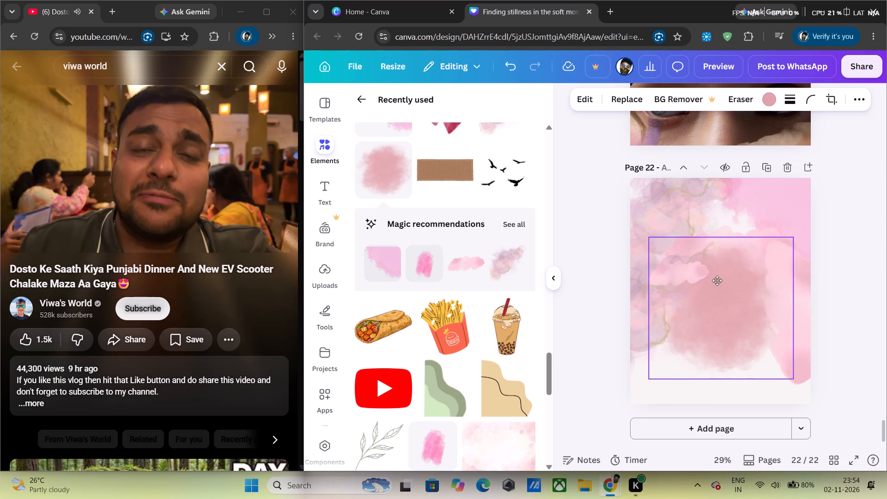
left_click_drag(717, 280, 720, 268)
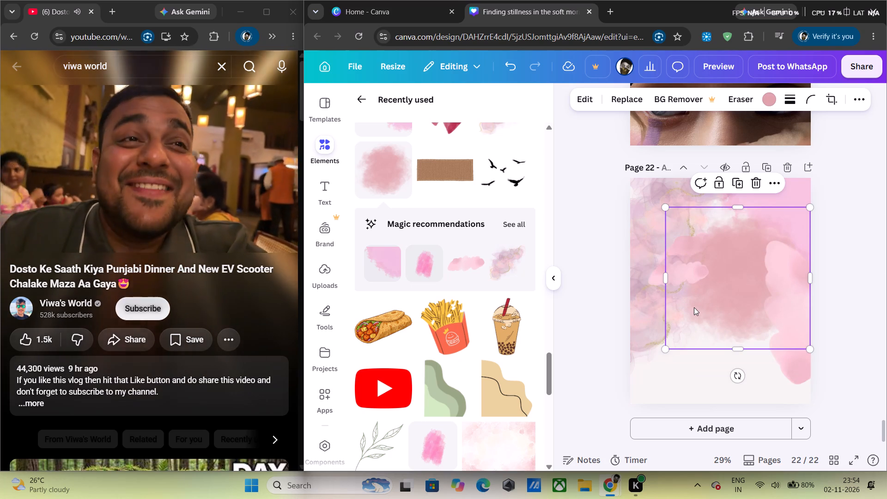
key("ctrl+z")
Move the small pale pink stroke up to page 22's upper middle and tilt it slightly clockwise.
left_click(672, 262)
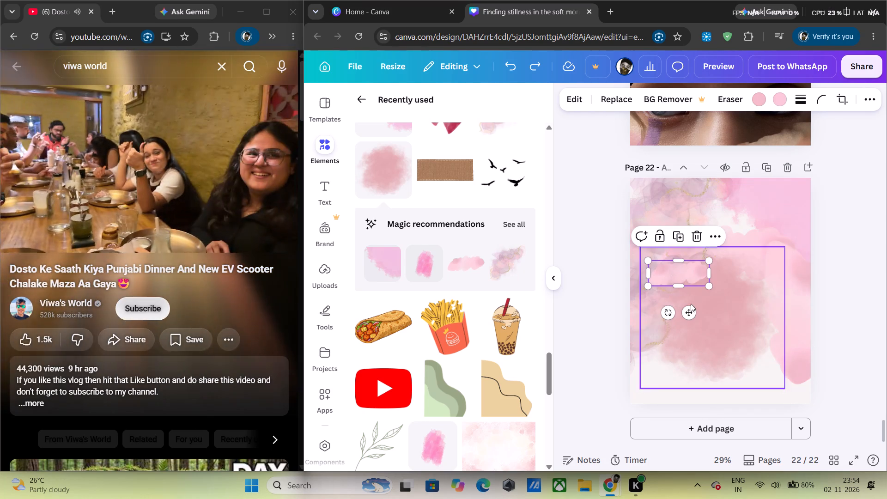
left_click_drag(686, 311, 730, 256)
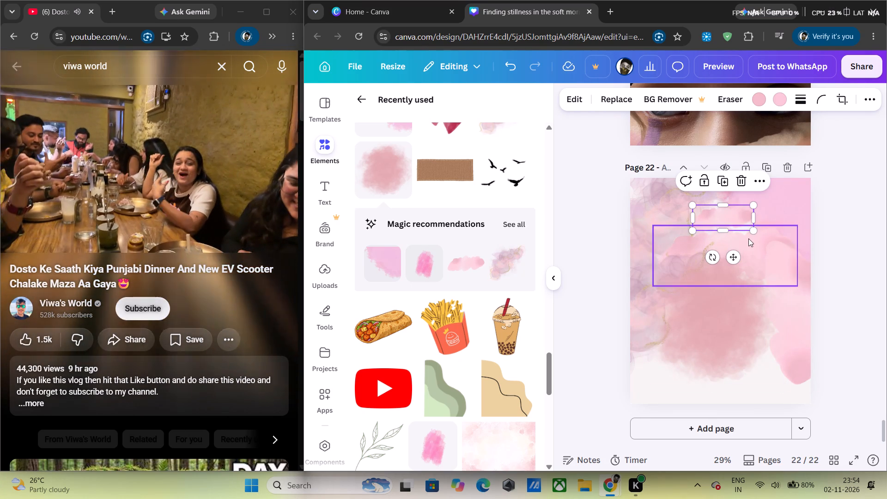
left_click_drag(711, 259, 692, 260)
Add the bright pink watercolour smear, shrink it to roughly half size and place it over page 22's lower-left corner.
scroll(428, 292, "down", 2)
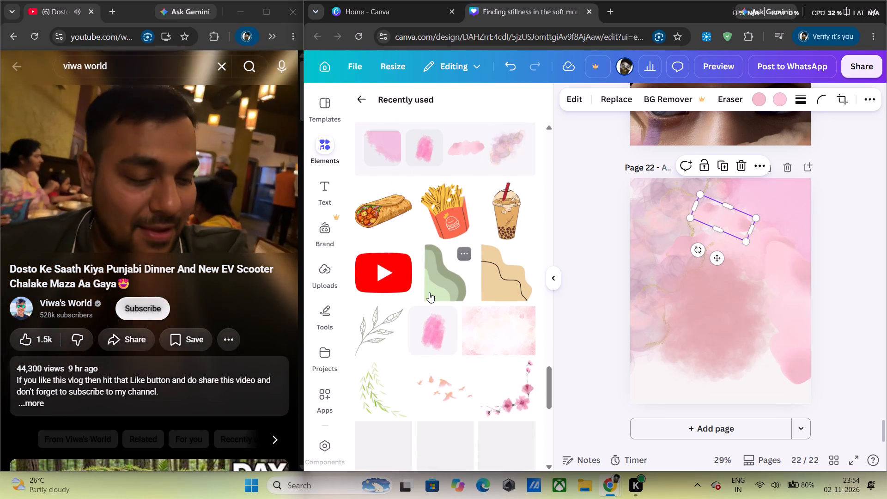
left_click(435, 323)
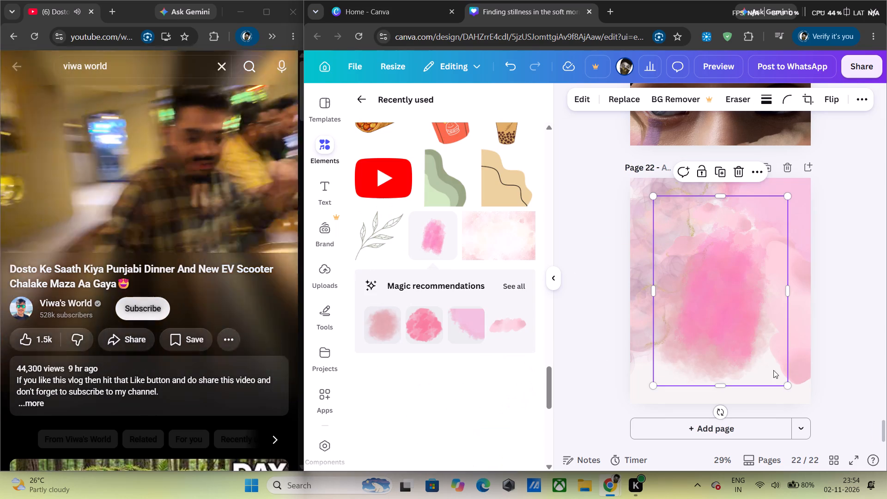
left_click_drag(788, 383, 729, 291)
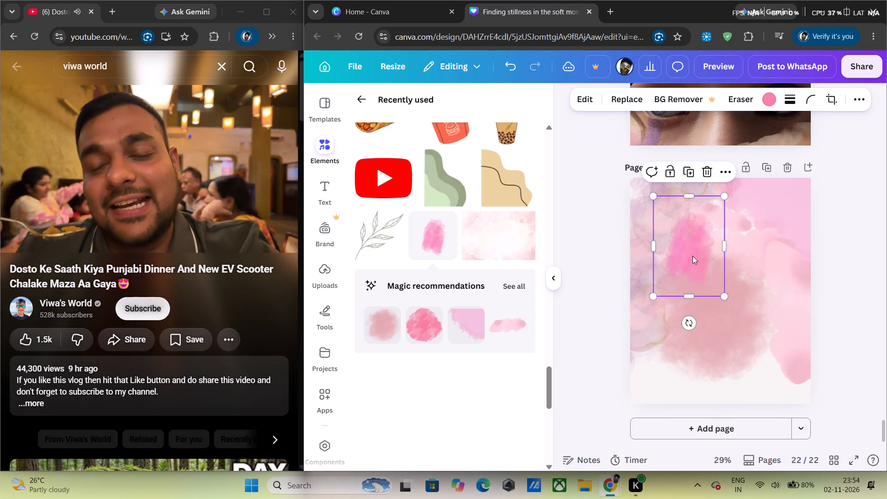
left_click_drag(693, 256, 652, 378)
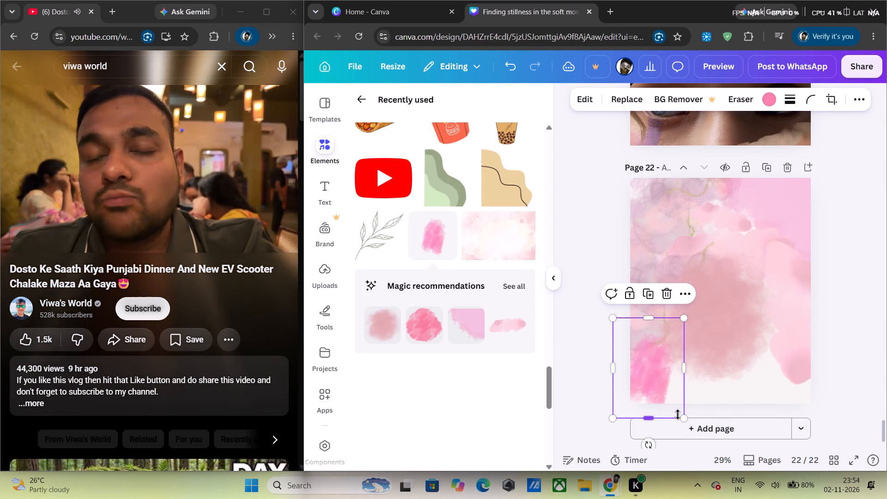
left_click_drag(683, 417, 696, 430)
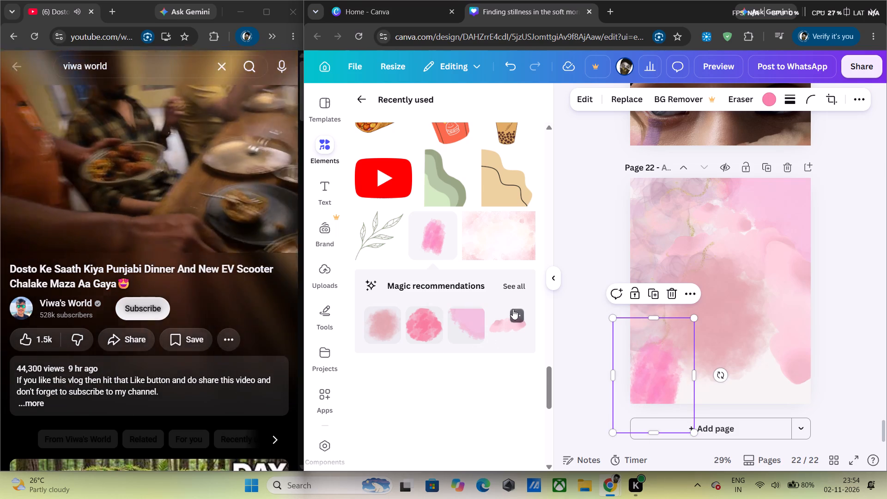
Add the vertical bright pink brush stroke from the full recommendations, shrink it and place it beside the smear at page 22's bottom edge.
left_click(510, 288)
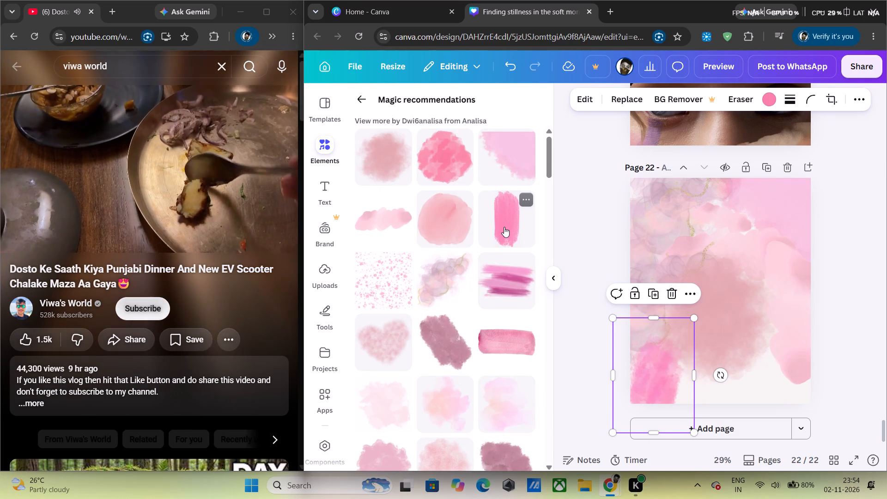
left_click(504, 227)
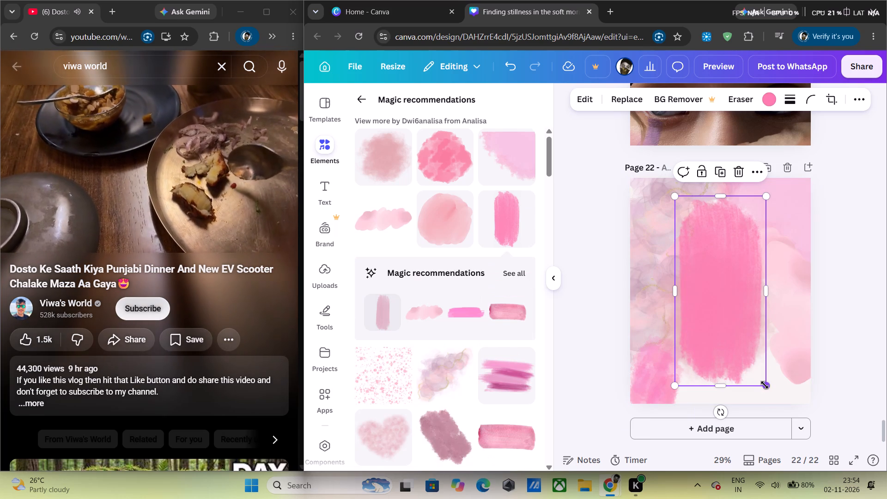
left_click_drag(765, 385, 710, 279)
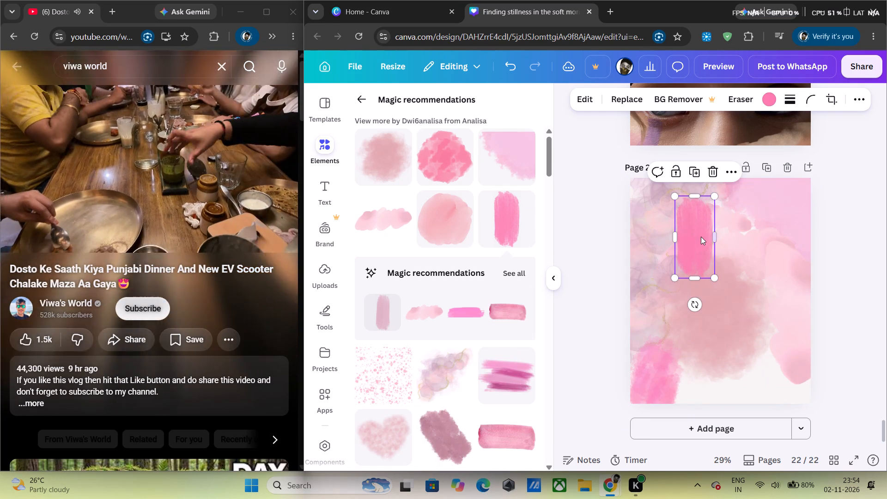
left_click_drag(701, 235, 698, 378)
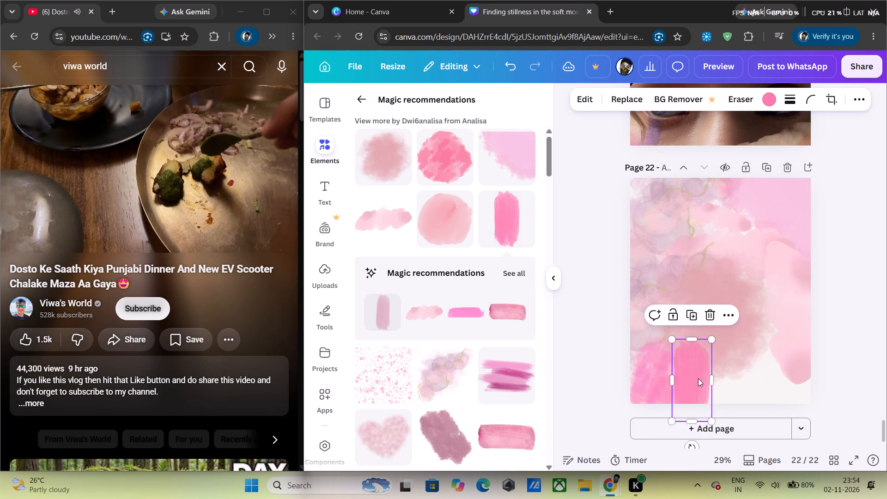
Add the horizontal bright pink brush stroke to page 22, rotate it upright to 90° and shrink it by about a third.
left_click(471, 311)
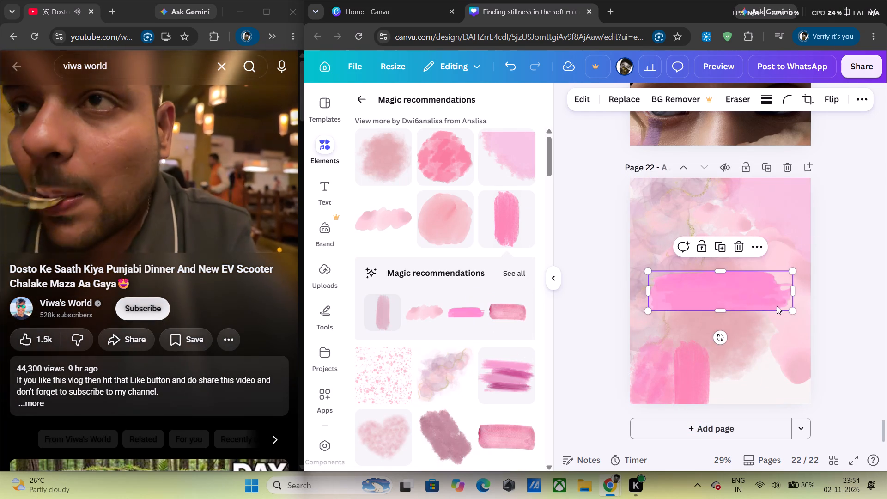
left_click_drag(717, 336, 635, 280)
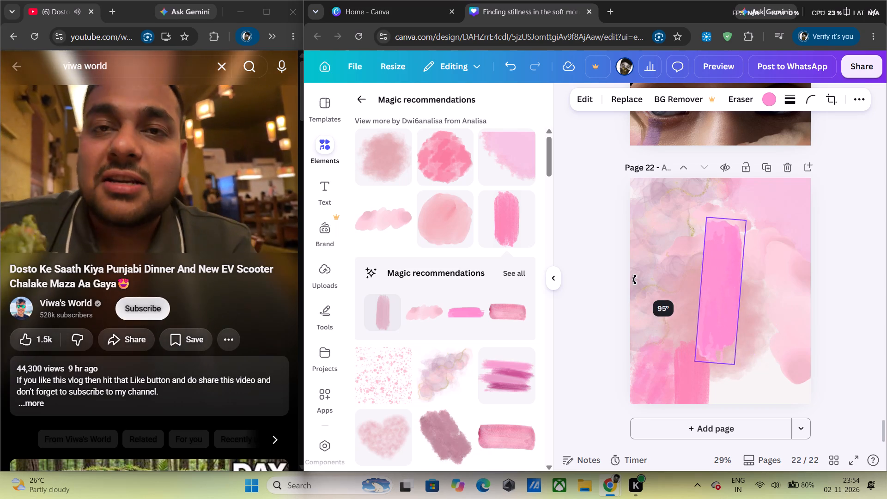
left_click_drag(635, 280, 636, 286)
left_click_drag(741, 361, 734, 341)
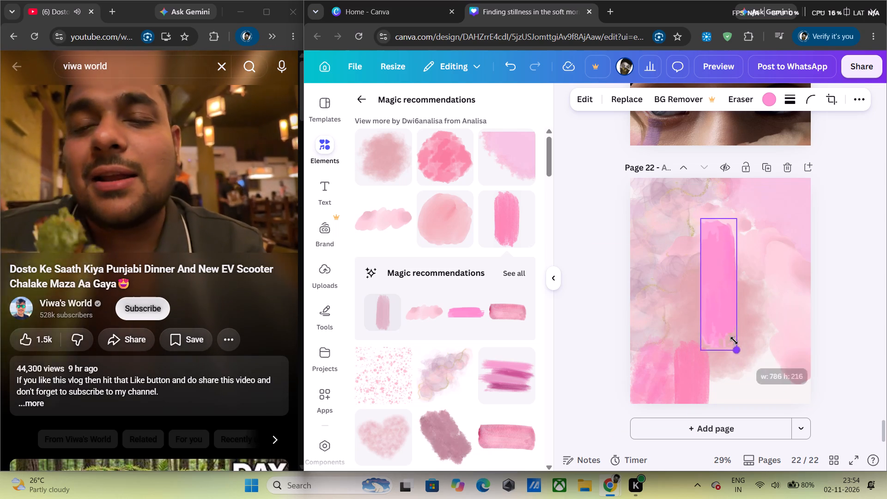
left_click_drag(734, 341, 726, 311)
Widen the upright bright pink stroke into a broad block and place it over page 22's lower-right corner.
left_click_drag(727, 265, 756, 272)
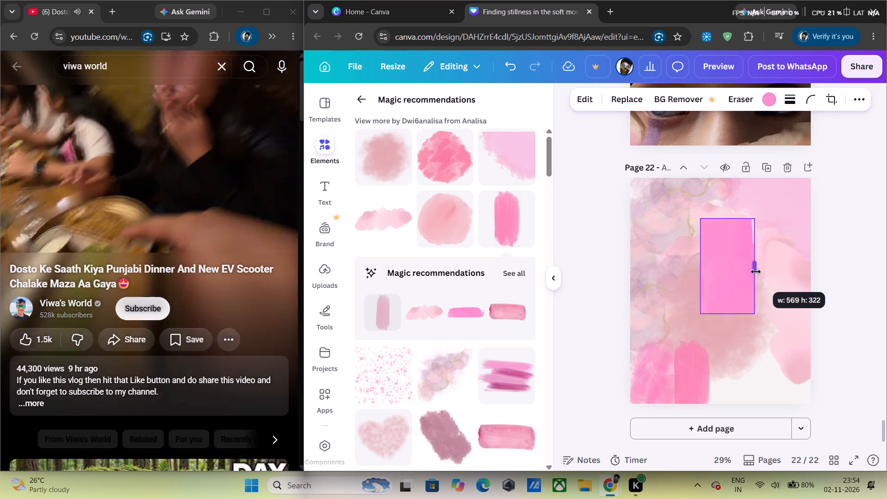
left_click_drag(756, 272, 762, 272)
left_click_drag(729, 279, 737, 399)
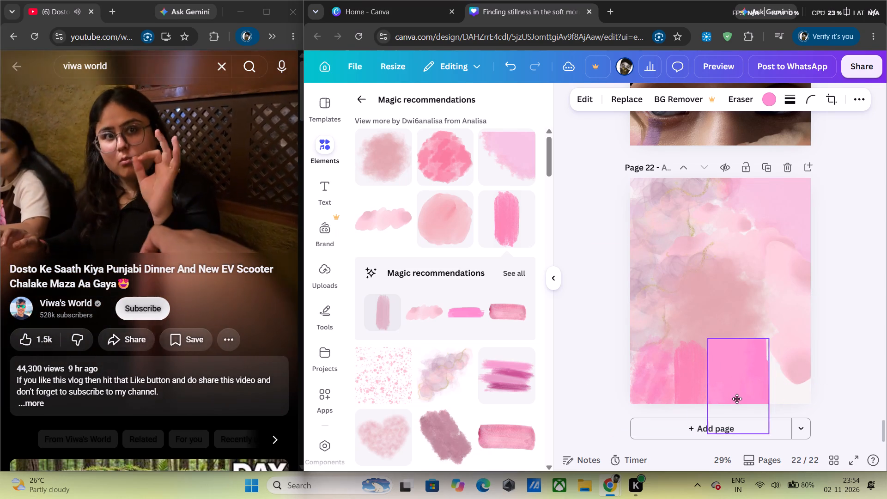
left_click_drag(737, 399, 794, 402)
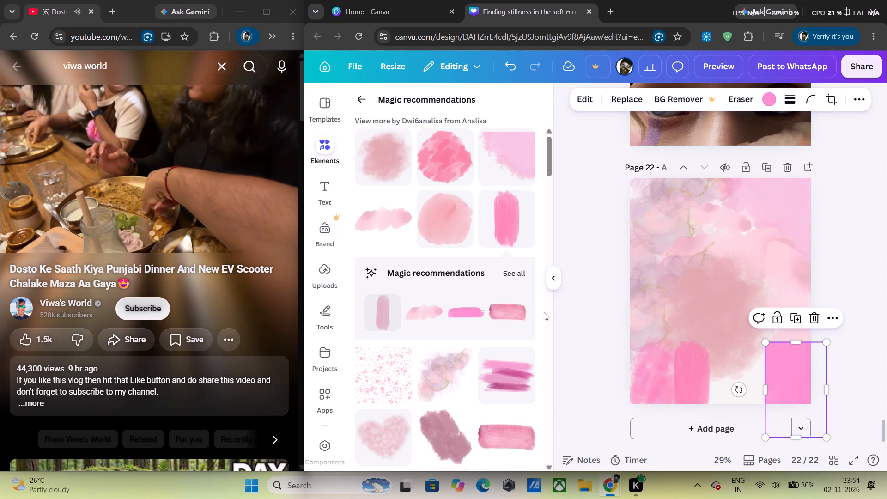
Add the textured deep pink brush stroke, stand it upright, shrink it and place it beside the vertical bright pink stroke at page 22's bottom edge.
left_click(522, 311)
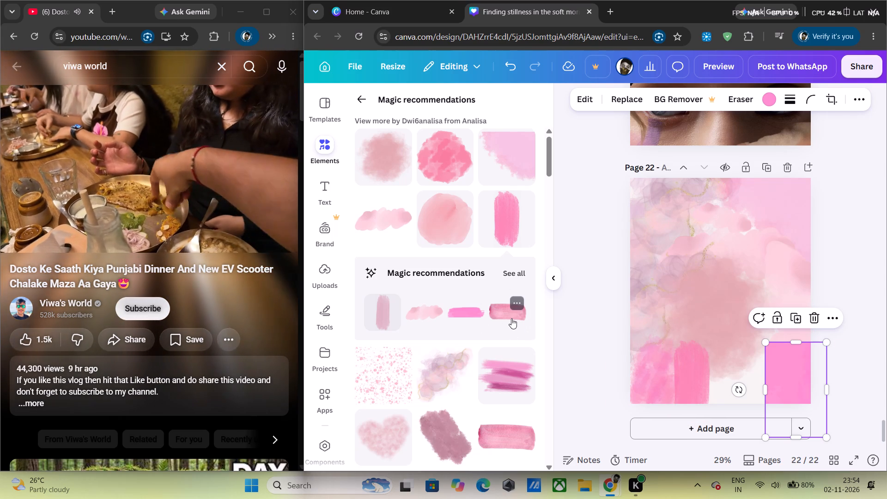
left_click(511, 318)
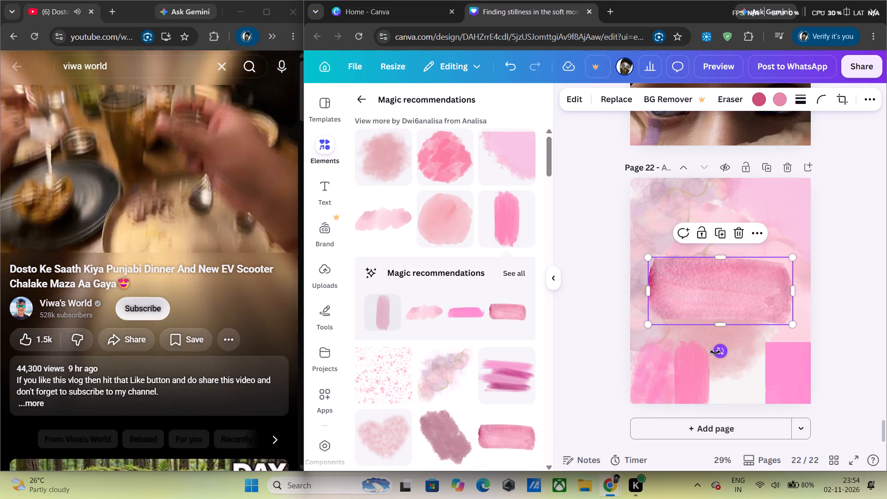
left_click_drag(715, 352, 639, 289)
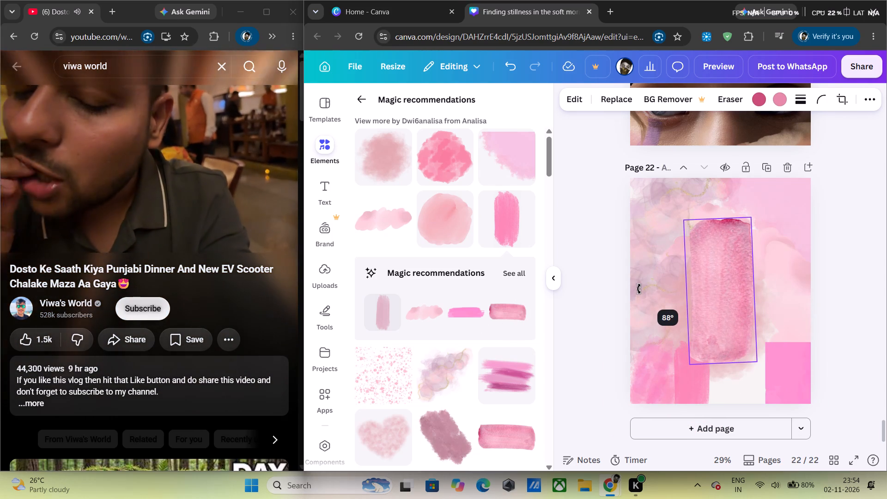
left_click_drag(639, 289, 639, 286)
left_click_drag(756, 364, 717, 316)
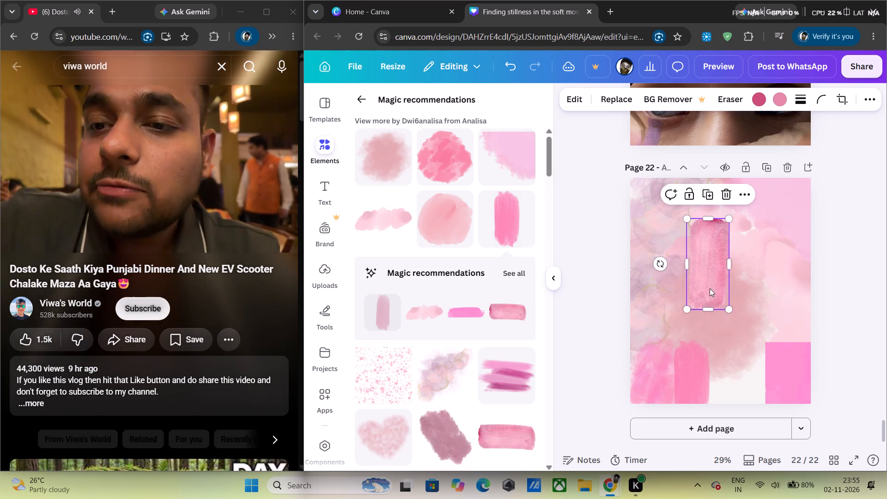
left_click_drag(707, 273, 722, 396)
Add the magenta streaked brush strokes, rotate them to 90°, shrink them and fill the gap beside page 22's lower-right pink block.
left_click(512, 379)
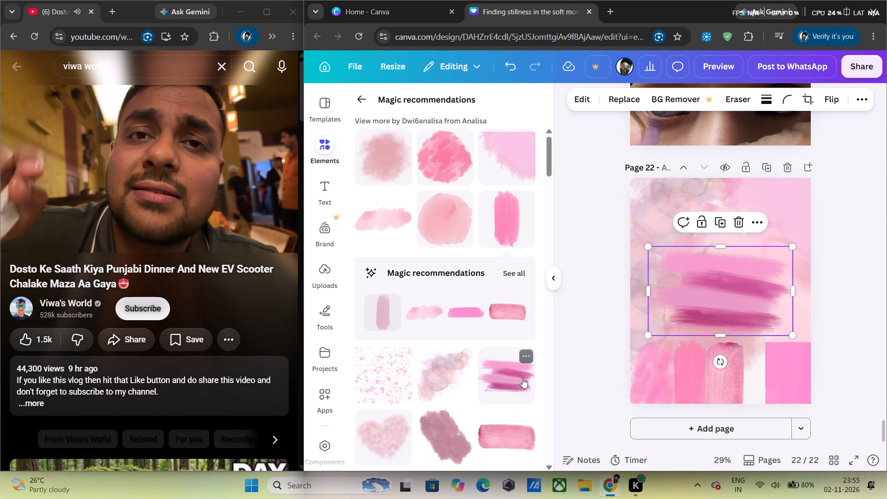
left_click_drag(721, 359, 612, 322)
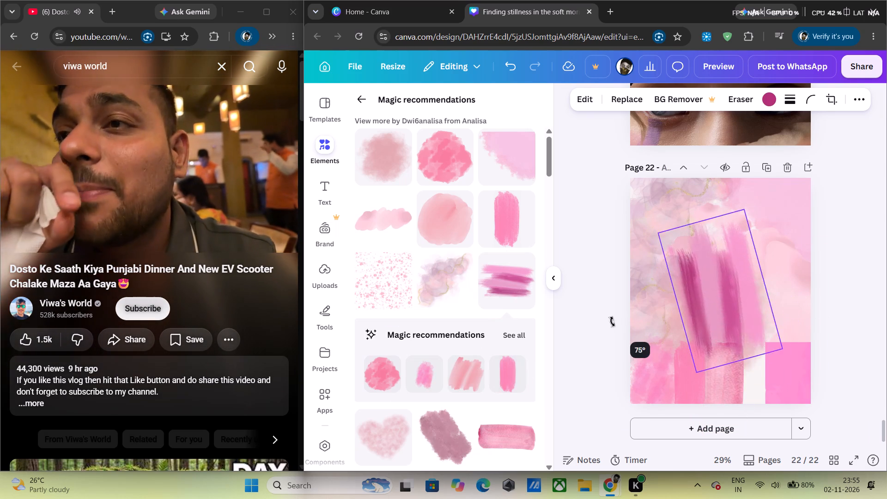
left_click_drag(612, 322, 614, 292)
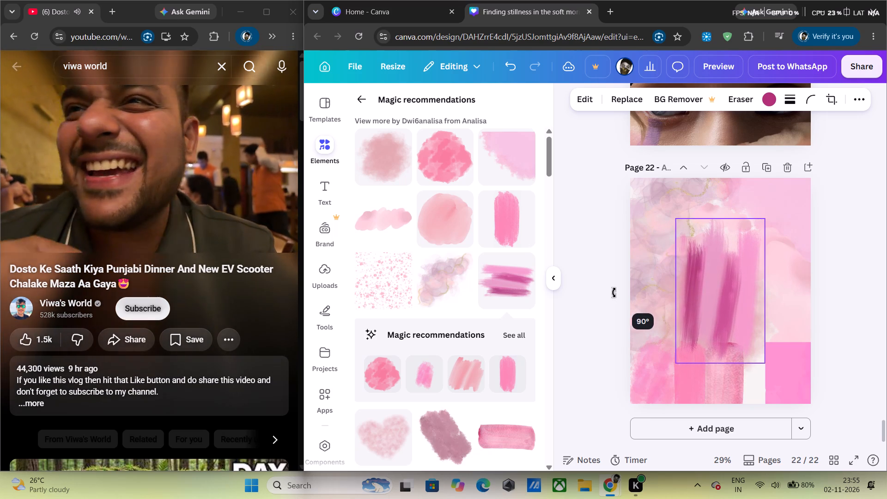
left_click_drag(614, 292, 614, 292)
left_click_drag(764, 360, 763, 356)
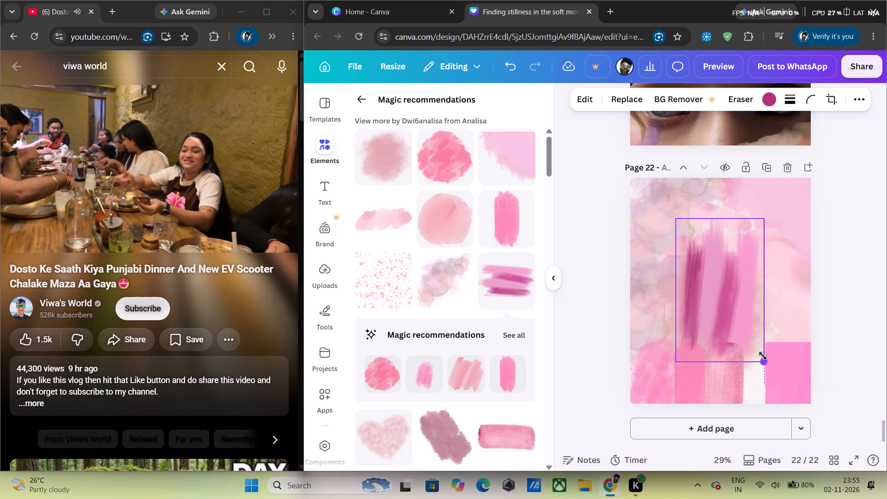
left_click_drag(763, 356, 737, 315)
left_click_drag(706, 272, 749, 319)
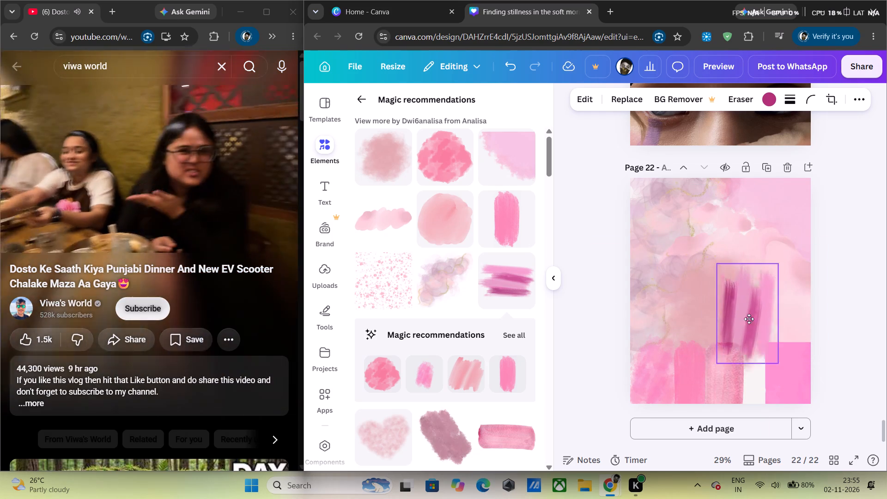
left_click_drag(749, 319, 770, 378)
left_click(886, 314)
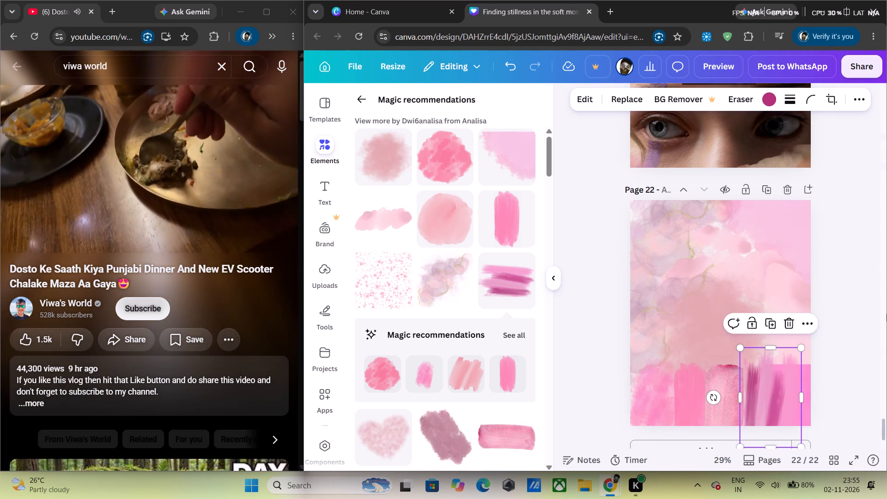
left_click(886, 314)
left_click(831, 290)
scroll(828, 289, "down", 3)
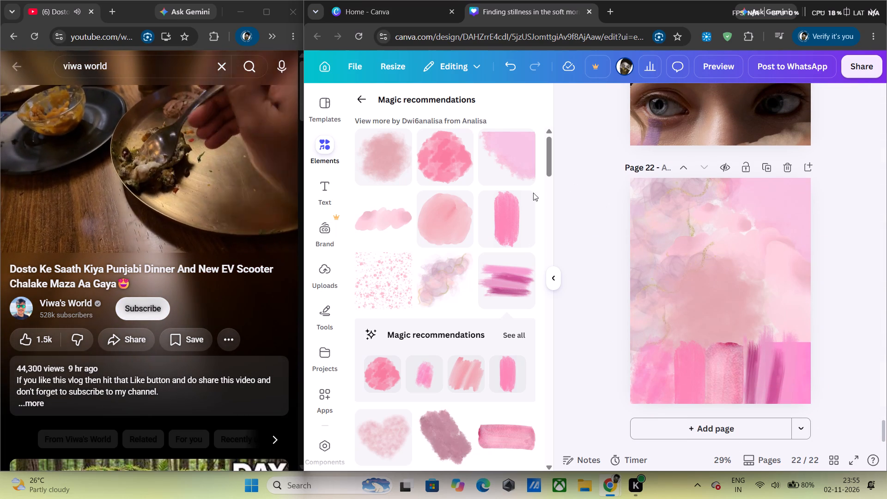
Add the pale blue watercolour splash from the recently used elements, shrink it to about half size and place it near page 22's upper right.
left_click(330, 141)
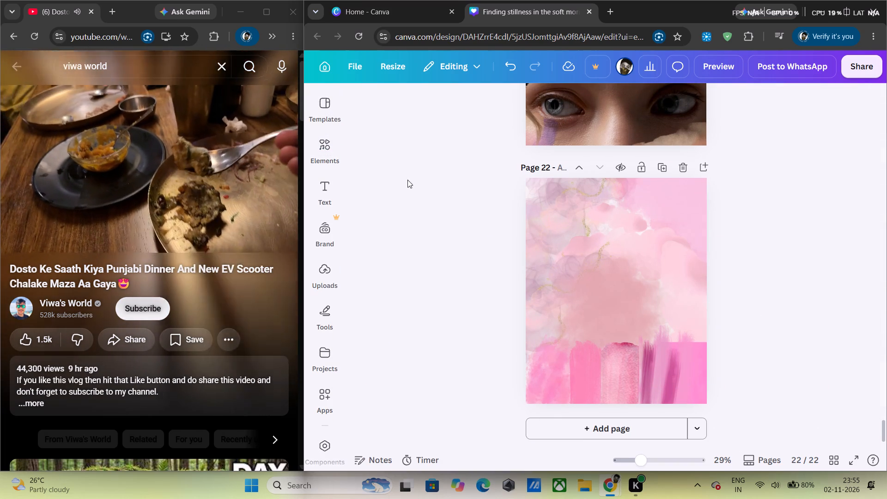
left_click(327, 143)
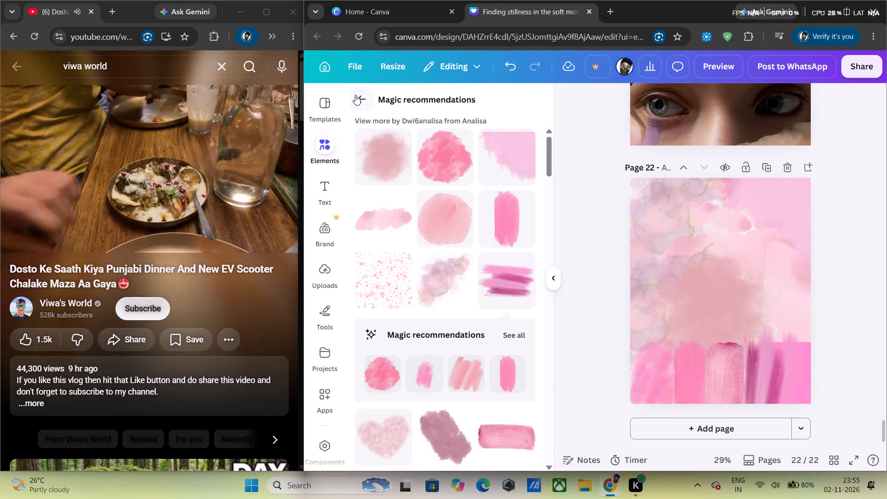
left_click(356, 95)
scroll(450, 224, "up", 4)
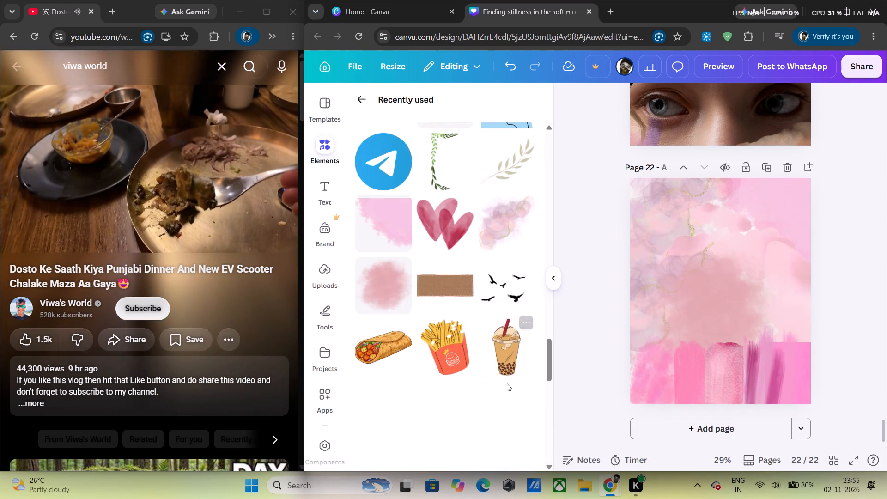
scroll(458, 281, "up", 12)
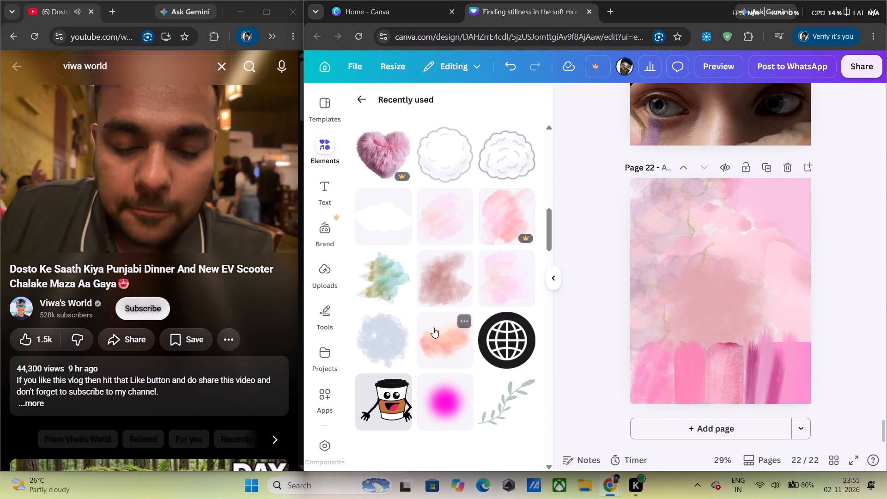
left_click(379, 340)
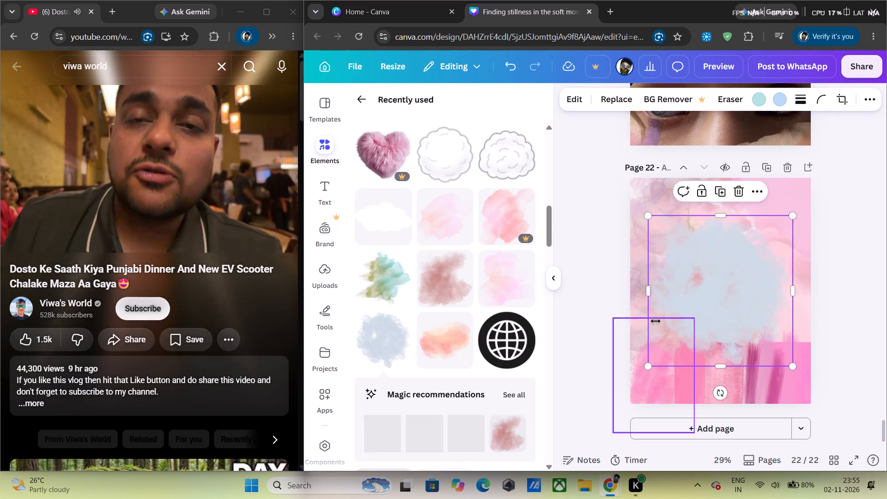
left_click_drag(792, 368, 727, 289)
left_click_drag(682, 257, 734, 222)
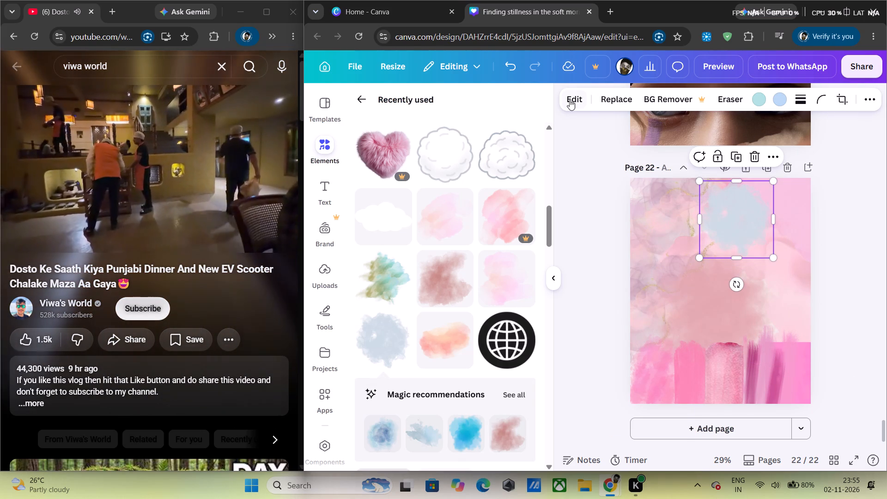
Set the pale blue splash's transparency to 64.
left_click(573, 98)
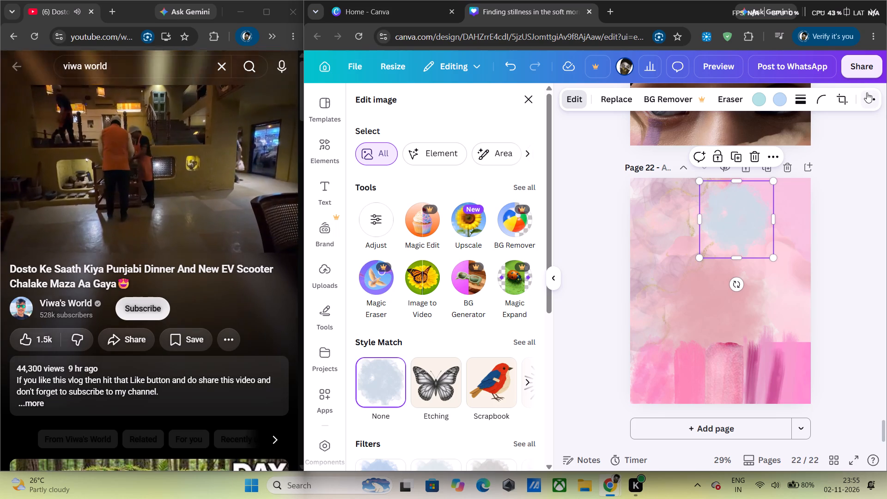
left_click(867, 92)
left_click(731, 128)
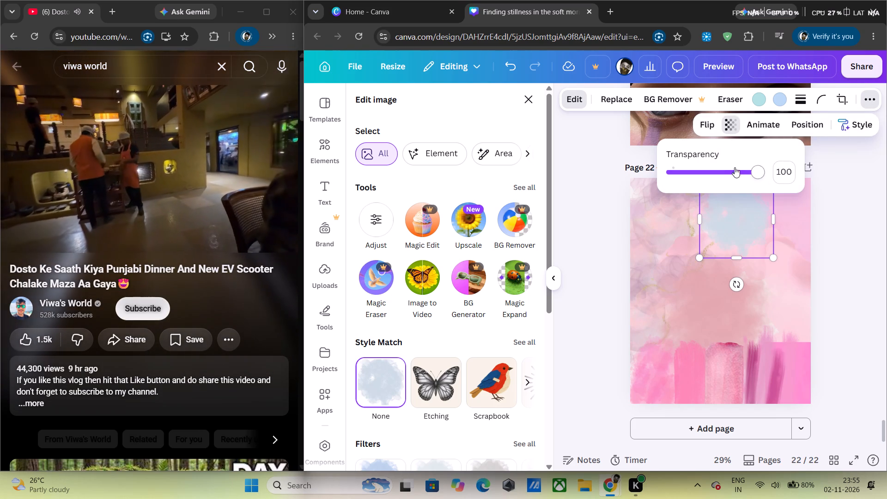
left_click_drag(740, 171, 727, 176)
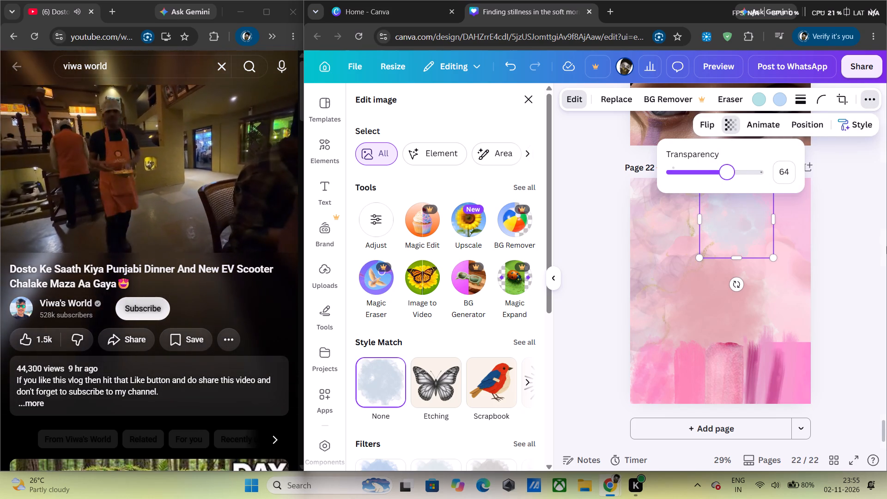
left_click(848, 215)
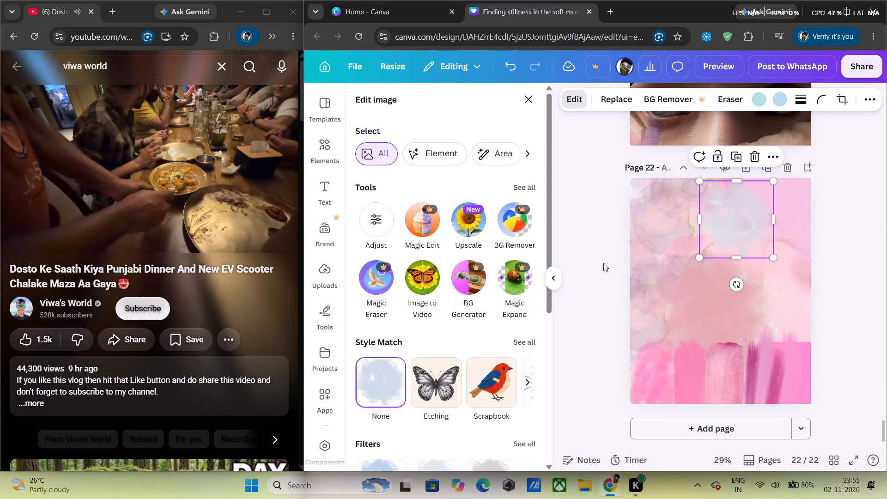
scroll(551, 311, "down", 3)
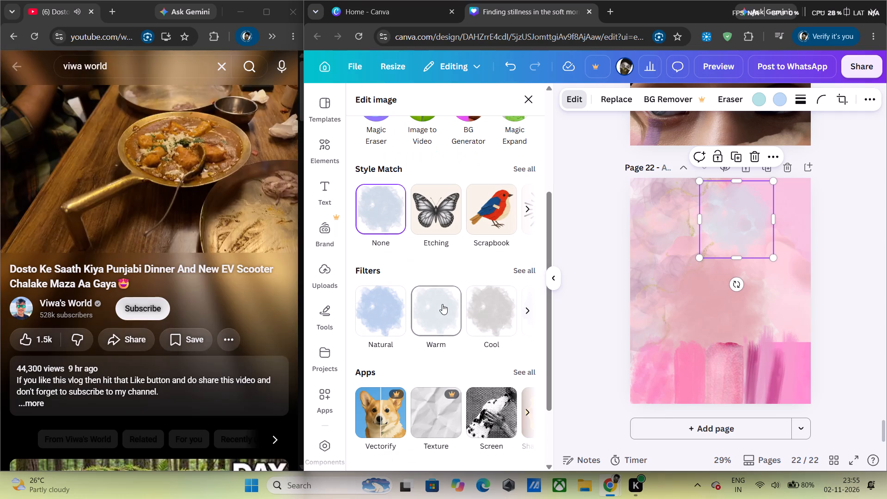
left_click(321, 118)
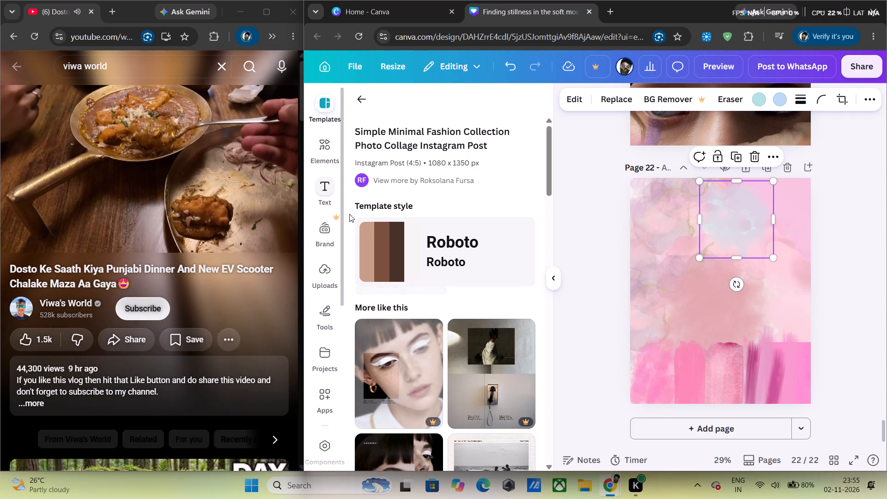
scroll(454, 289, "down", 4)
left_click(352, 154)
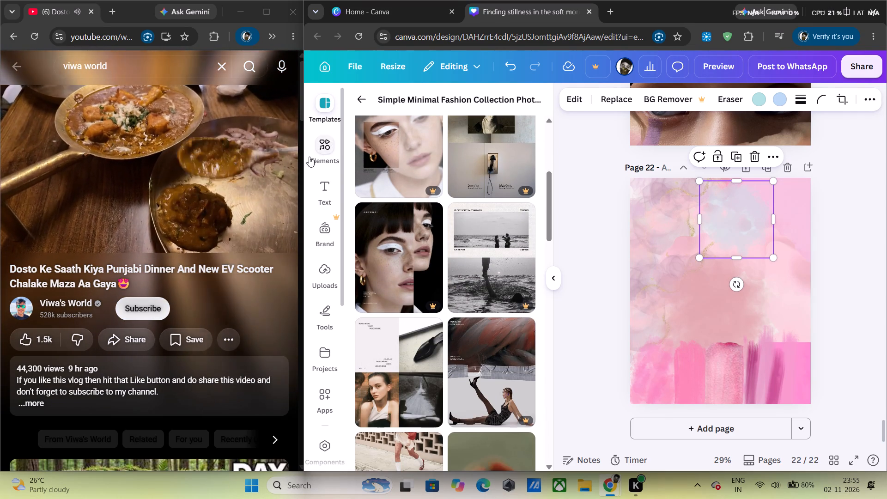
Add the dusty red watercolour splash from the recently used elements, tilt it, shrink it and place it over page 22's pale blue splash.
left_click(309, 157)
scroll(430, 204, "down", 5)
scroll(425, 192, "up", 1)
left_click(359, 106)
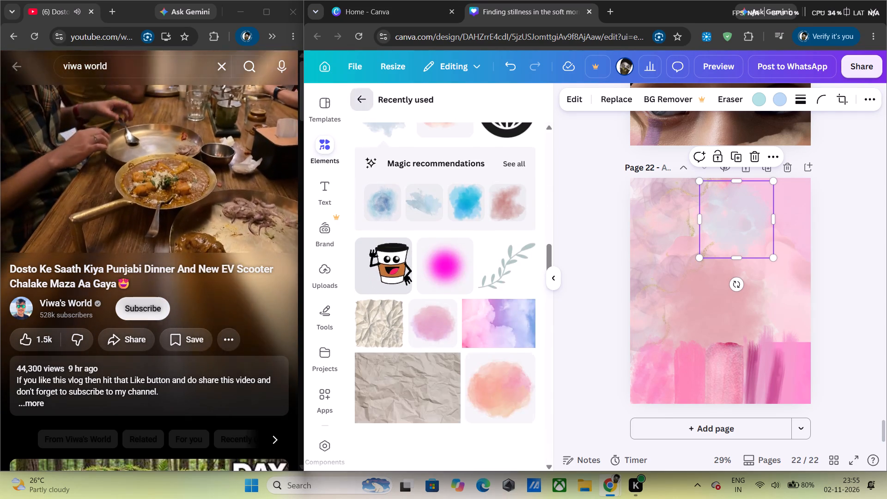
left_click(518, 144)
scroll(510, 286, "down", 2)
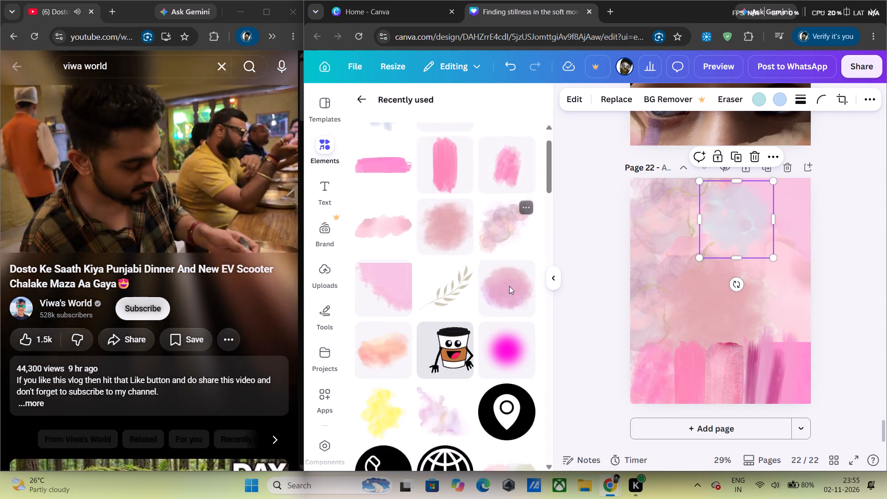
scroll(509, 286, "down", 7)
scroll(472, 390, "down", 4)
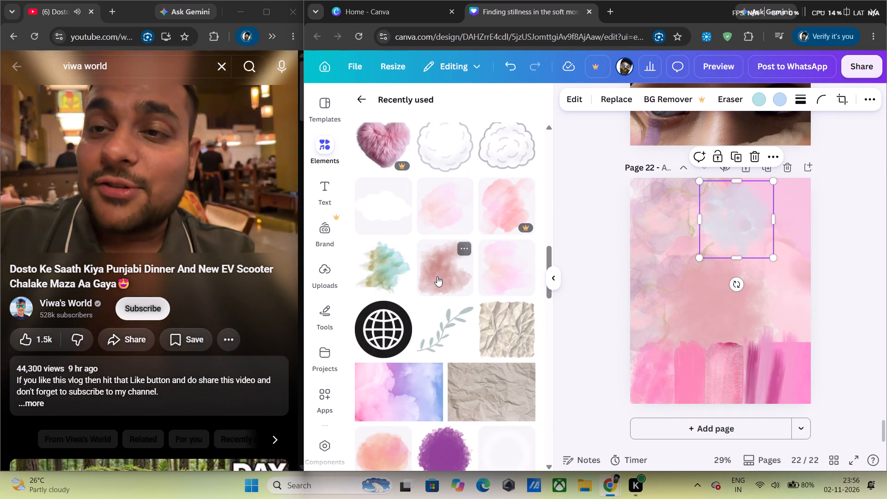
left_click(437, 276)
left_click_drag(719, 392, 711, 392)
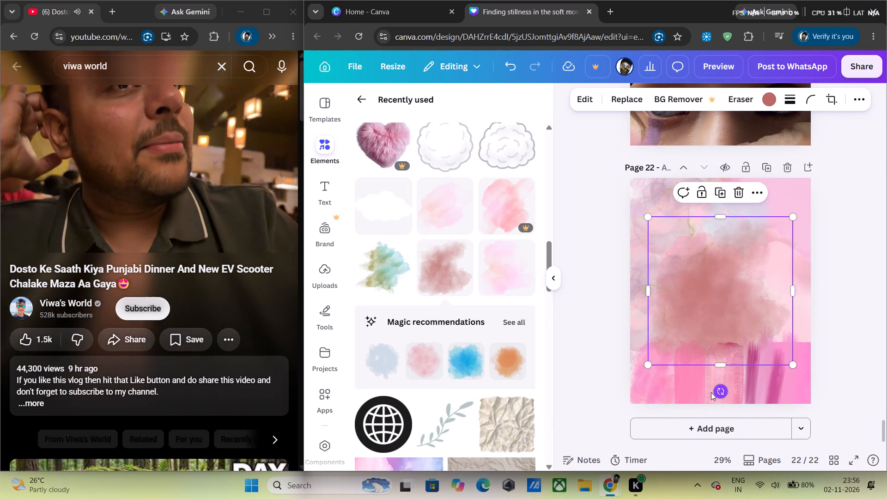
left_click_drag(711, 392, 617, 213)
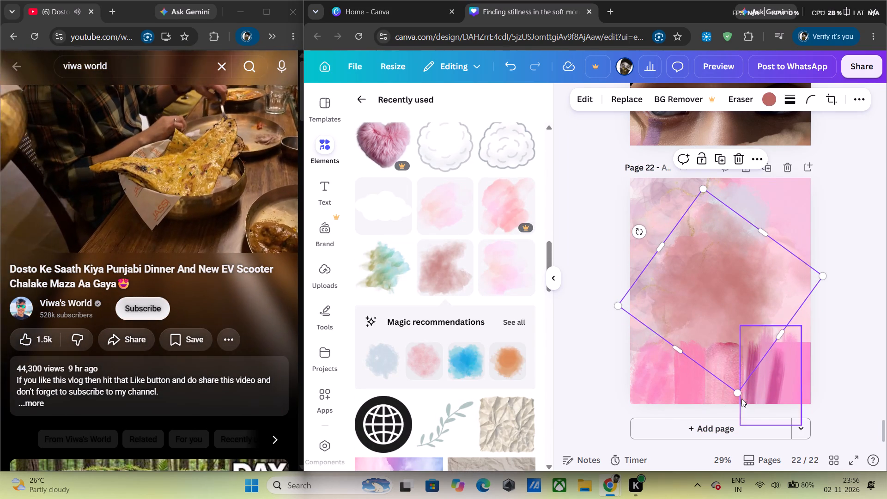
left_click_drag(738, 390, 721, 285)
left_click_drag(718, 241, 726, 238)
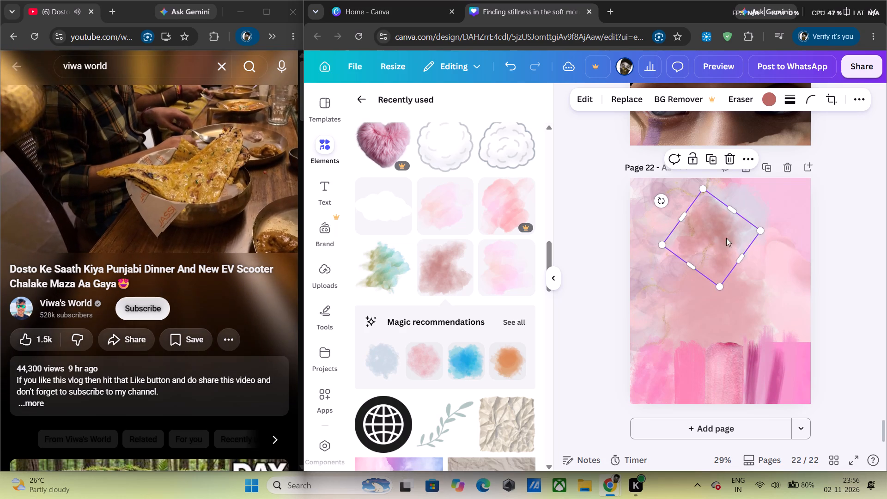
left_click_drag(726, 238, 741, 225)
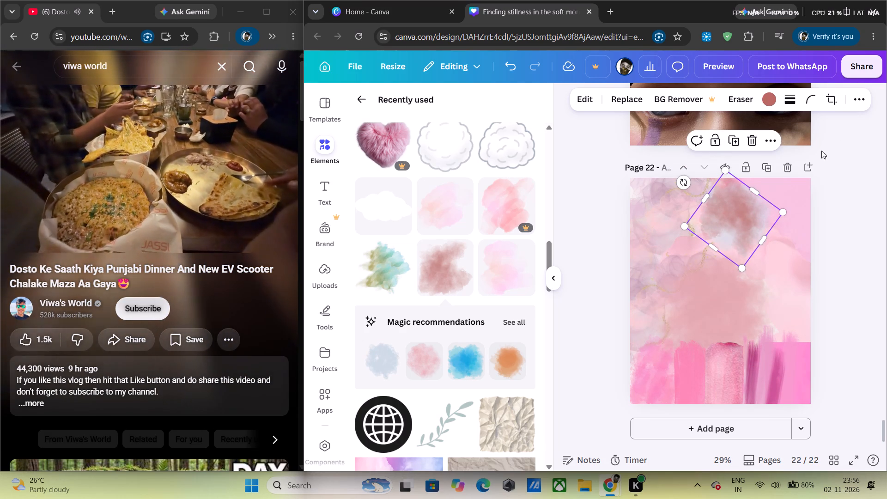
Add the soft white glowing ring from the recently used elements, enlarge it to about page 22's full width and centre it.
scroll(461, 260, "down", 4)
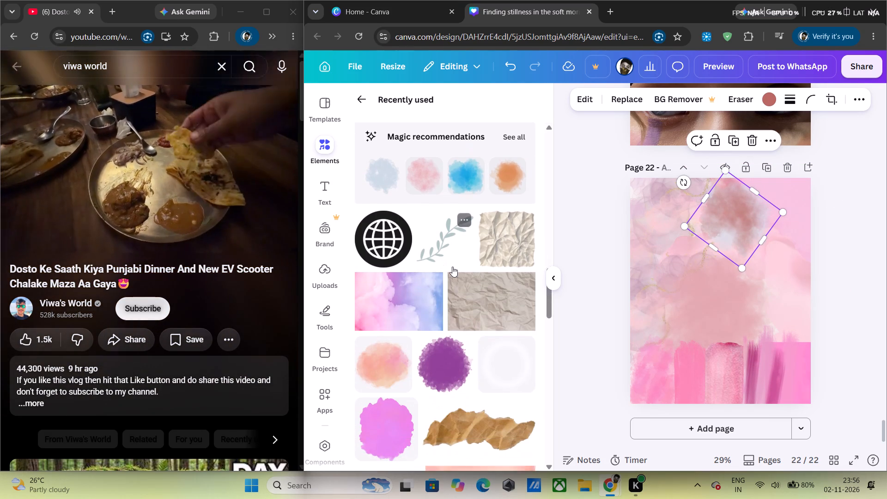
scroll(452, 267, "down", 2)
left_click(508, 221)
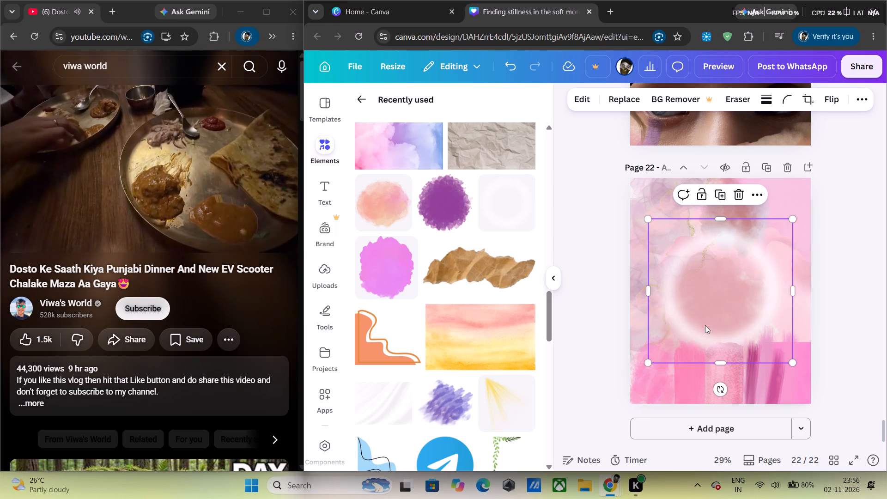
left_click_drag(792, 359, 774, 394)
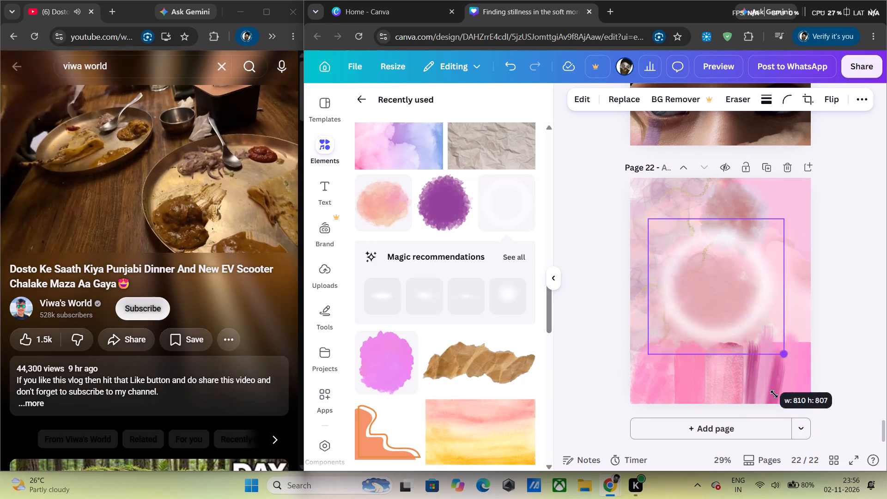
left_click_drag(774, 394, 794, 423)
left_click_drag(741, 345, 728, 321)
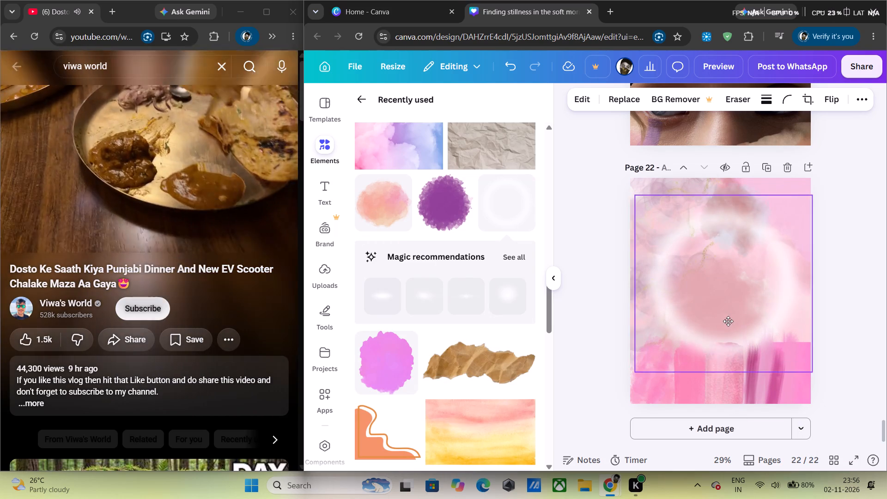
left_click_drag(728, 321, 728, 323)
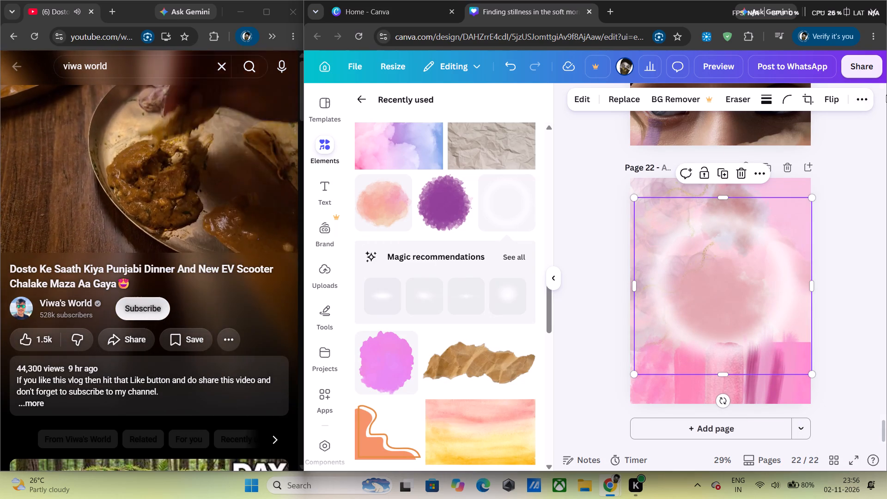
Lower the white ring's transparency value so it fades into page 22's background.
left_click(859, 103)
left_click(727, 126)
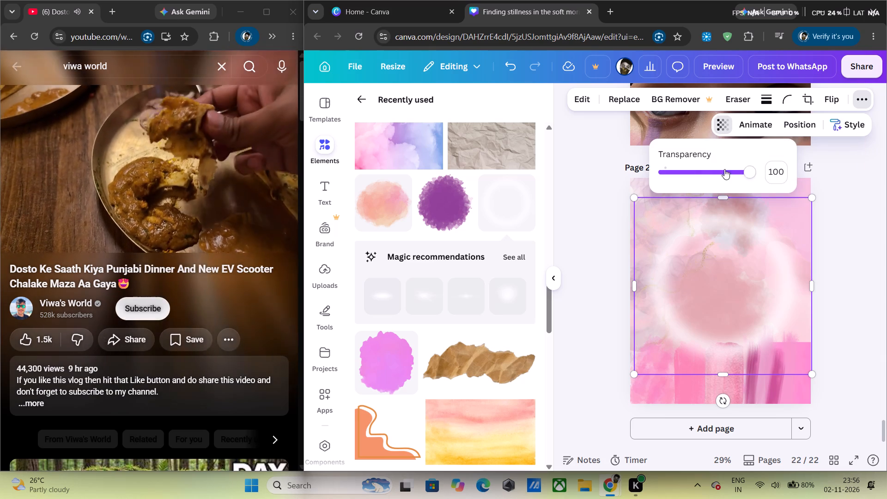
left_click_drag(725, 172, 713, 177)
left_click(845, 249)
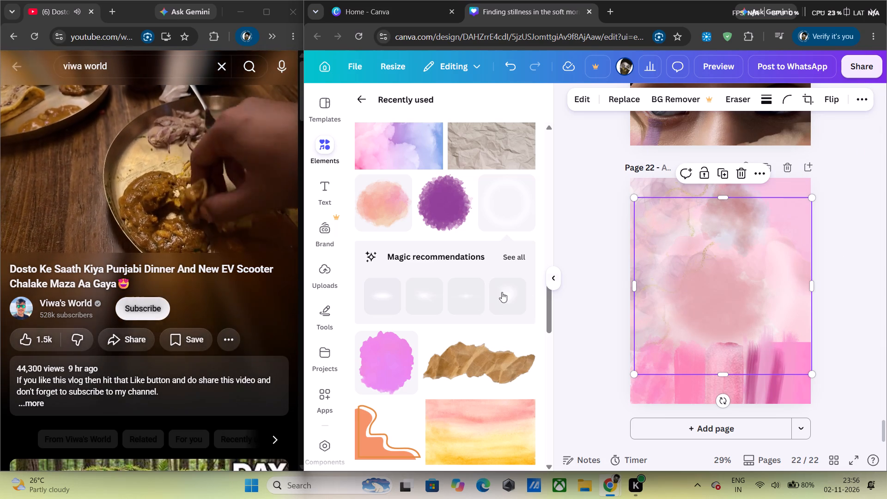
Add the torn brown crumpled paper strip from the recently used elements to the middle of page 22.
scroll(439, 305, "down", 2)
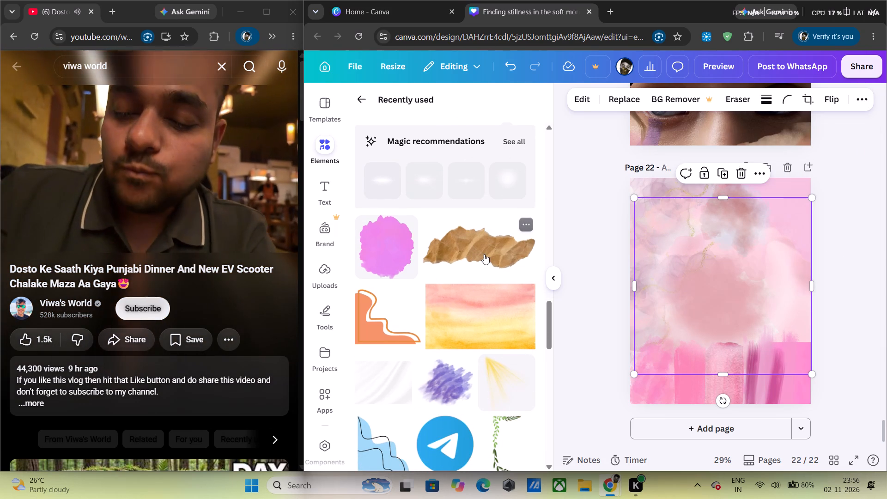
left_click(485, 254)
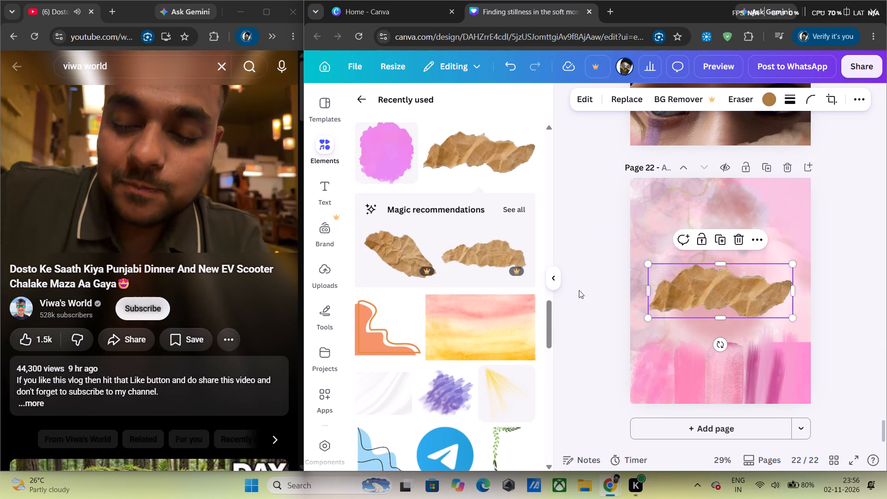
Add a text box on page 22 reading "WHAT US THUS" and set its font size to 48.
left_click(325, 192)
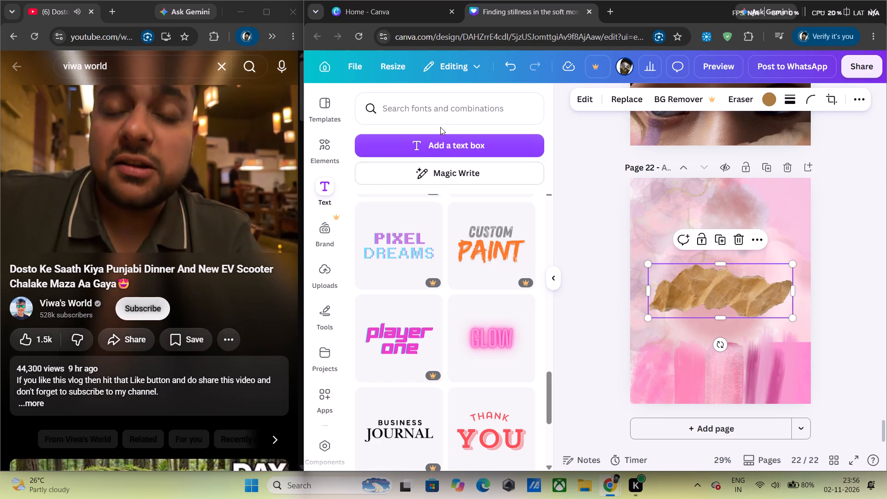
left_click(446, 153)
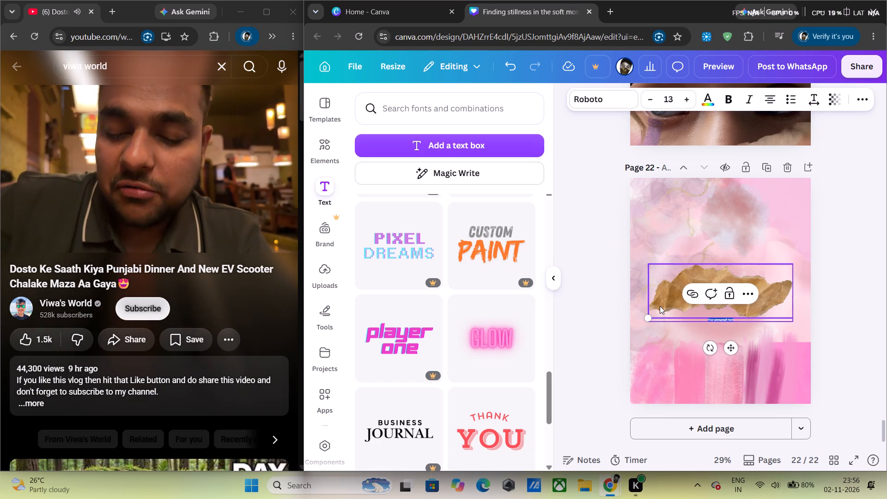
key("shift+Down")
type("WHAT")
key("space")
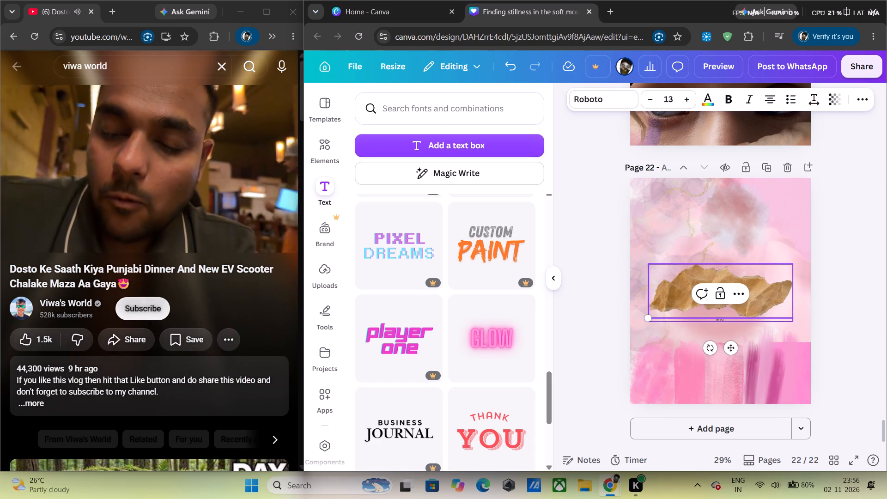
type("US THUS")
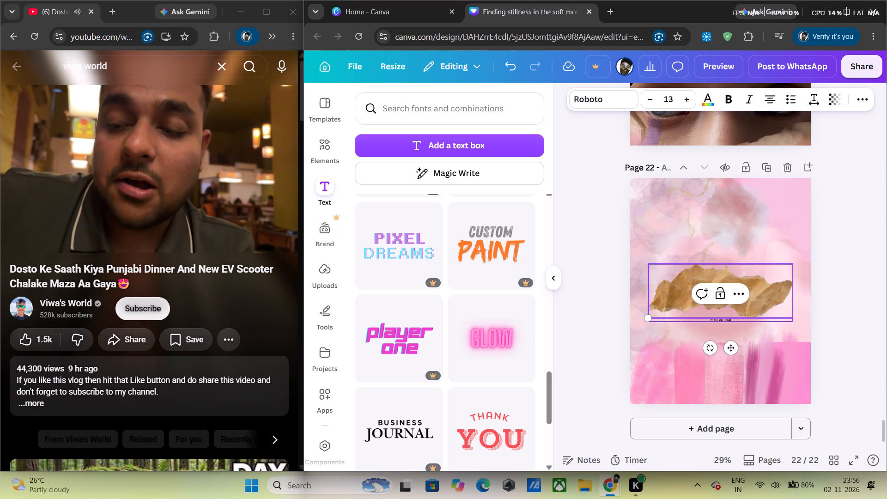
left_click(681, 98)
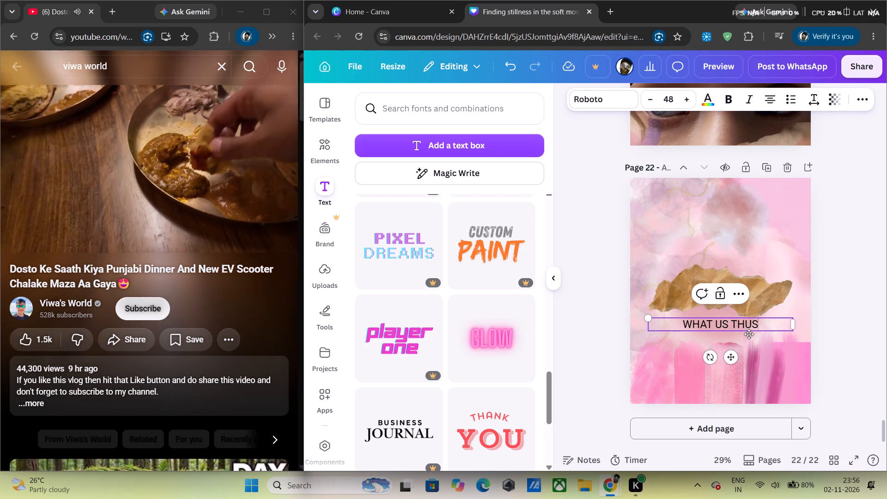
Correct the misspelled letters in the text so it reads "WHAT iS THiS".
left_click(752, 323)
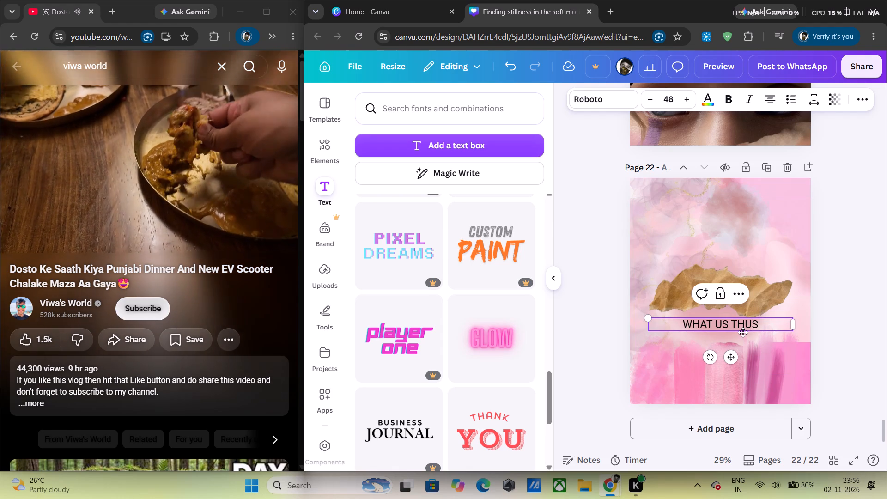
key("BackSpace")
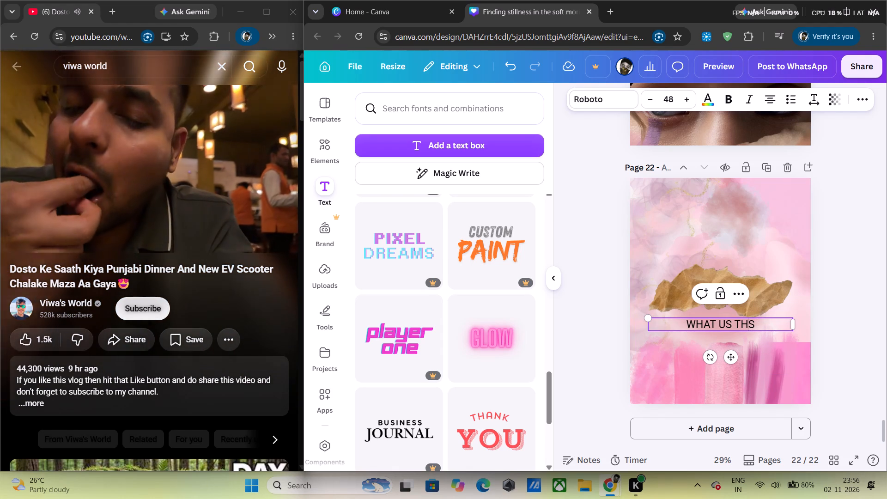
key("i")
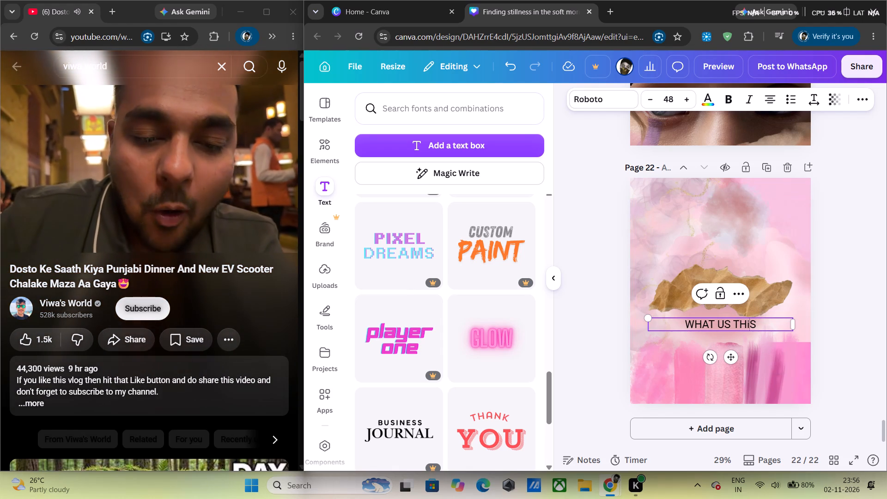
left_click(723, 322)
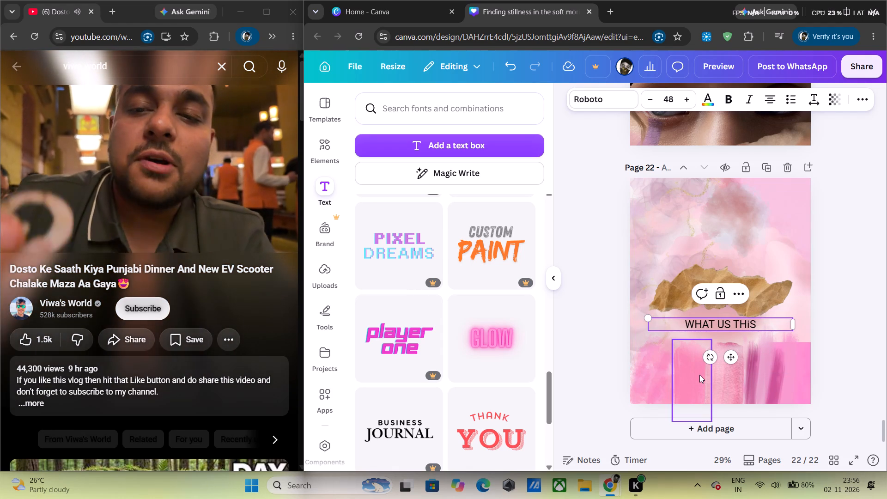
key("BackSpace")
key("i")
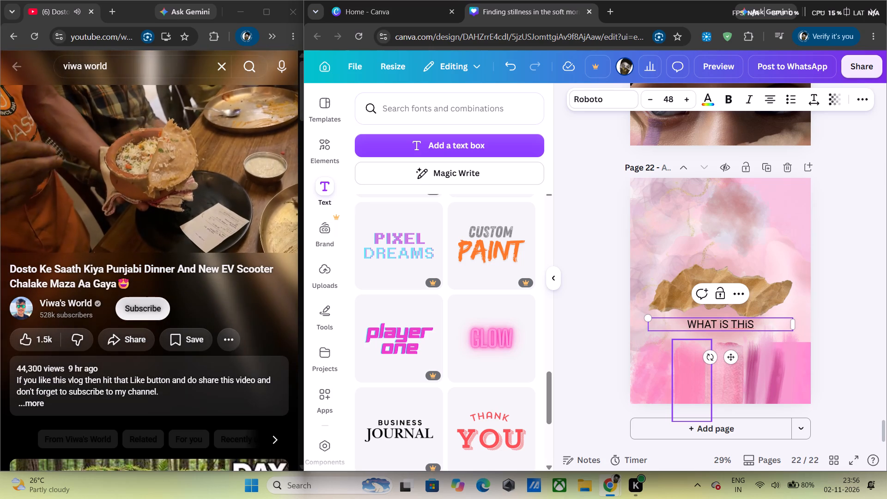
Replace the whole text with "WHAT IS THIS" in capitals.
left_click_drag(767, 323, 765, 323)
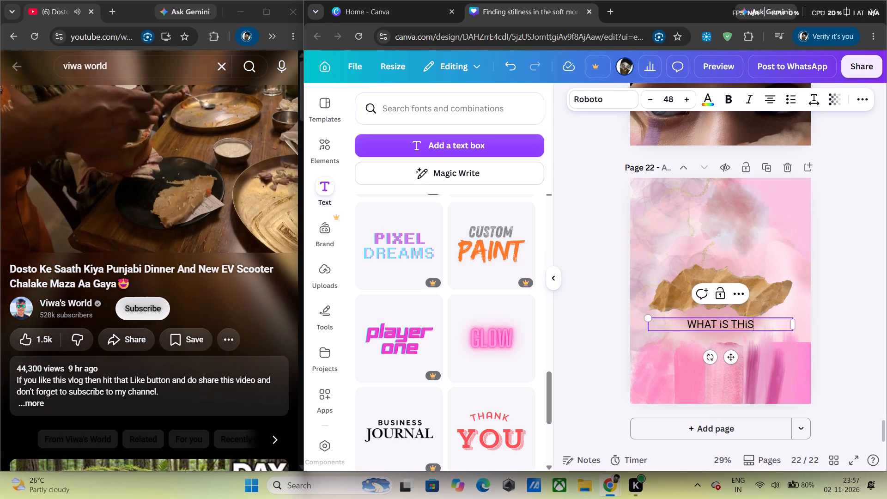
left_click_drag(765, 323, 678, 326)
type("WHAT")
key("space")
type("IS")
key("space")
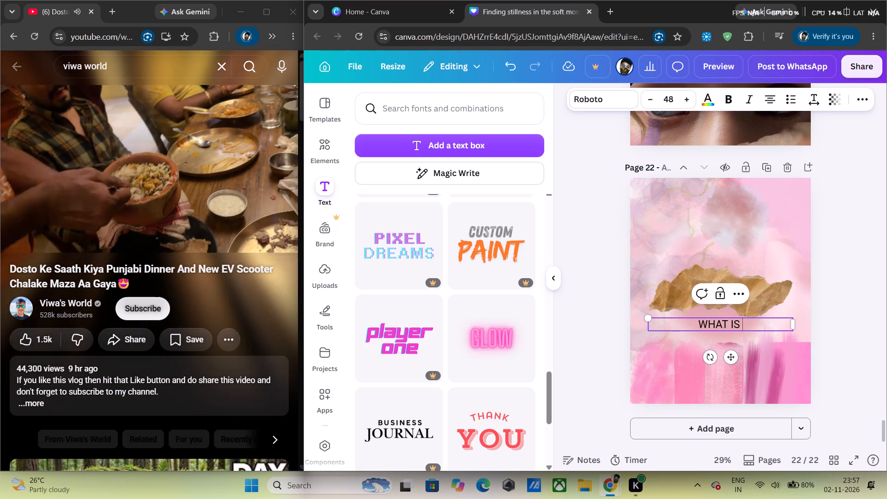
type("TH")
type("IS")
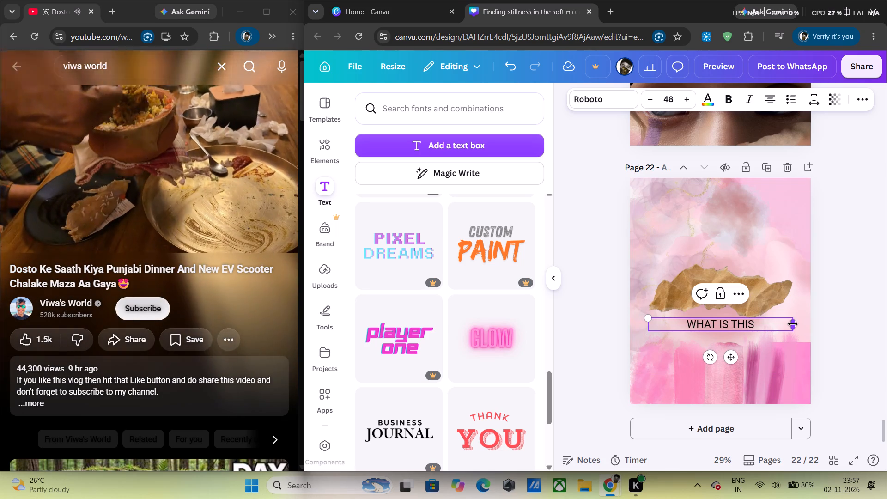
Narrow the "WHAT IS THIS" text box and place it over the torn brown paper strip.
left_click_drag(793, 324, 769, 328)
left_click_drag(720, 354, 737, 319)
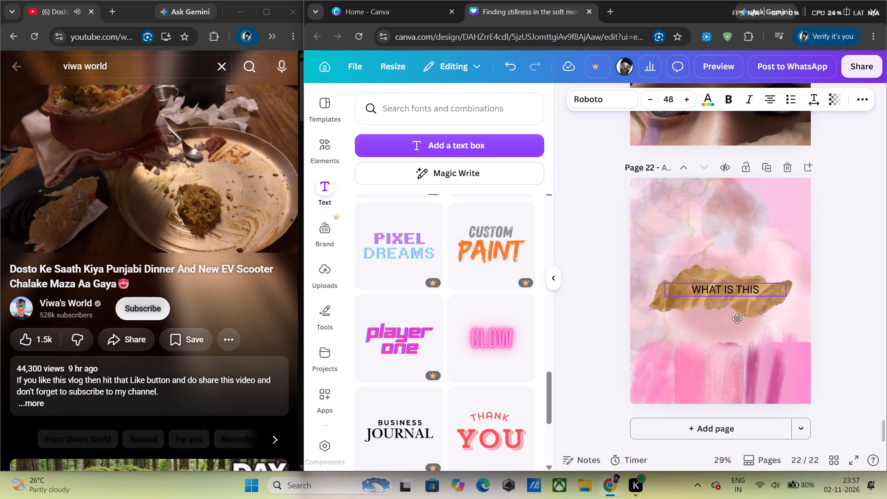
left_click_drag(737, 319, 727, 323)
Format the "WHAT IS THIS" text in very pale pinkish white at font size 70.
left_click(700, 96)
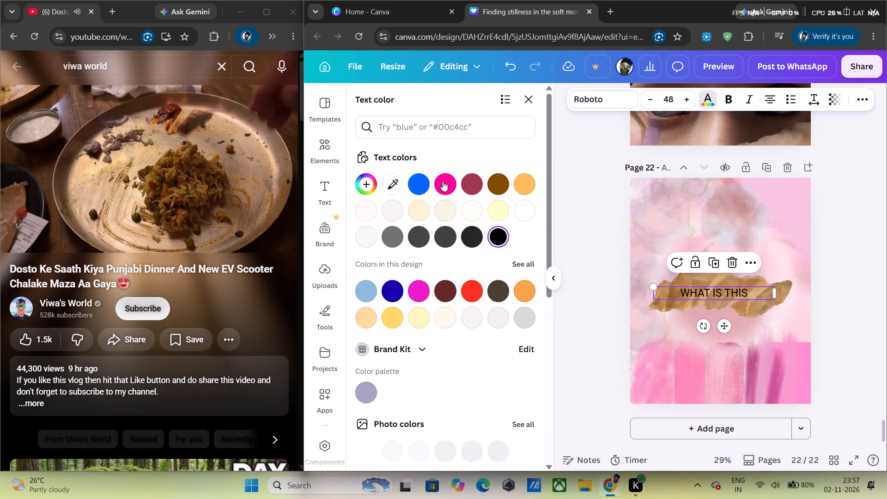
left_click(370, 211)
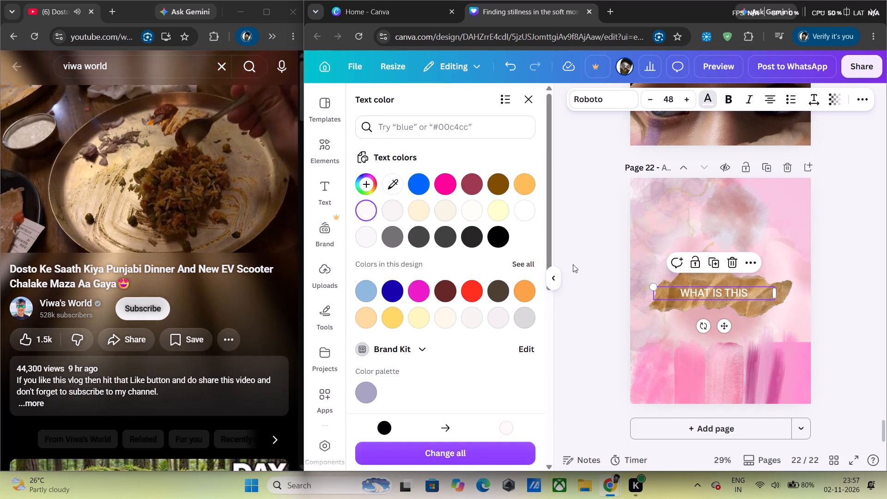
left_click(686, 101)
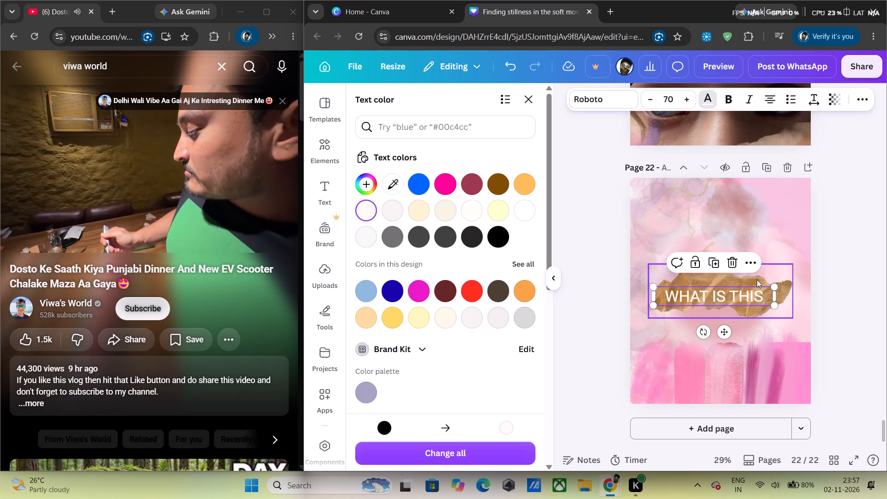
Enlarge the torn brown paper strip slightly and shift it a little higher on page 22.
left_click(748, 277)
left_click_drag(792, 263, 797, 261)
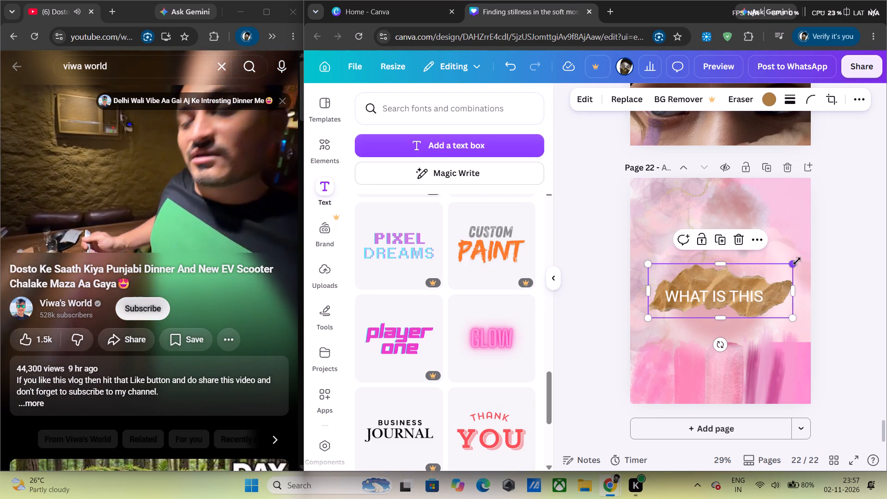
left_click_drag(797, 261, 799, 261)
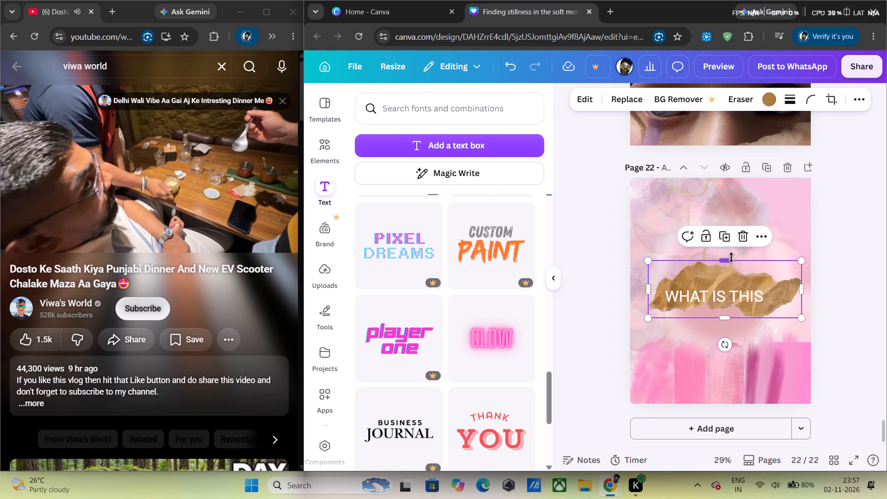
left_click_drag(723, 278, 721, 269)
Move the "WHAT IS THIS" text up so it sits centred on the torn paper strip.
left_click_drag(710, 293, 716, 280)
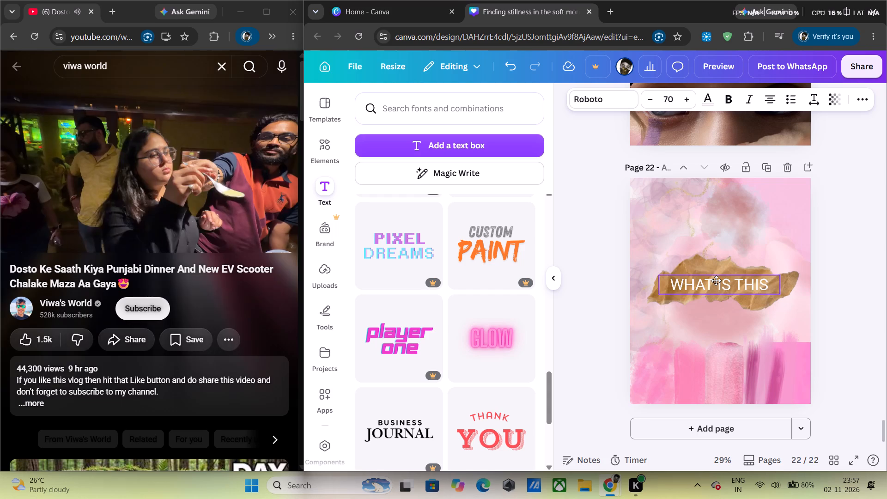
left_click_drag(716, 280, 717, 281)
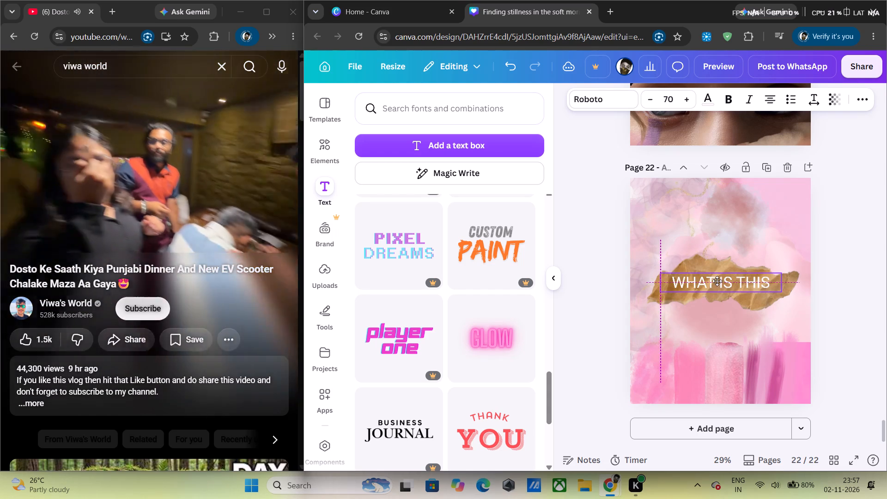
left_click_drag(717, 281, 714, 281)
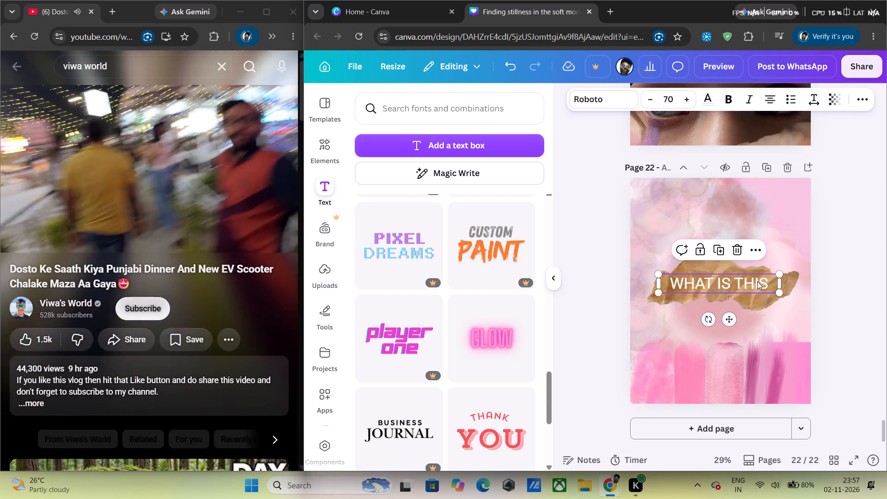
Add a full stop at the end of the heading so it reads "WHAT IS THIS.".
left_click(770, 281)
key("slash")
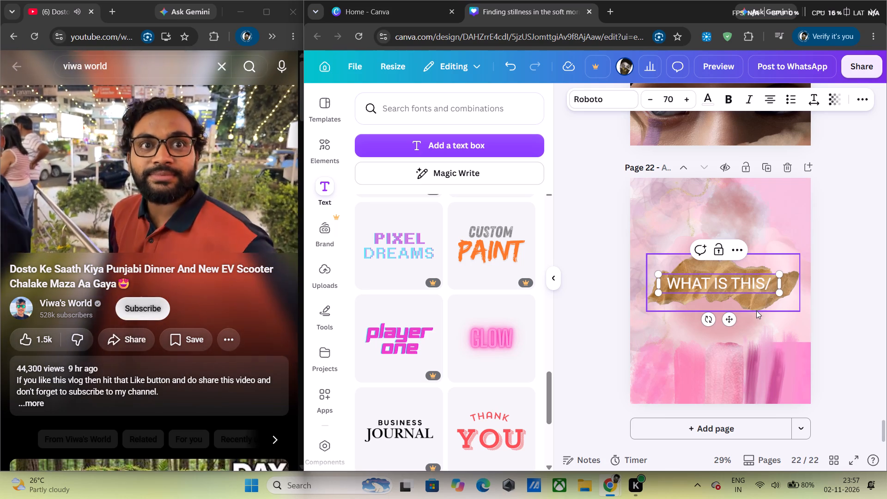
key("BackSpace")
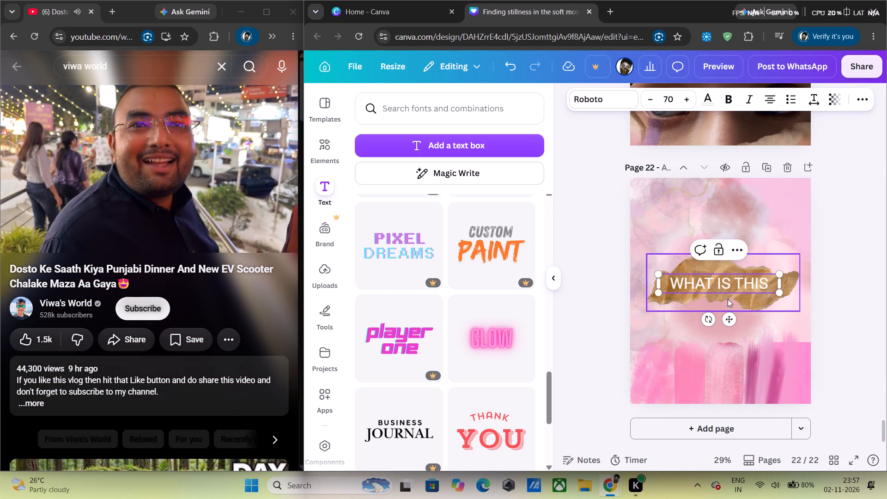
key("semicolon")
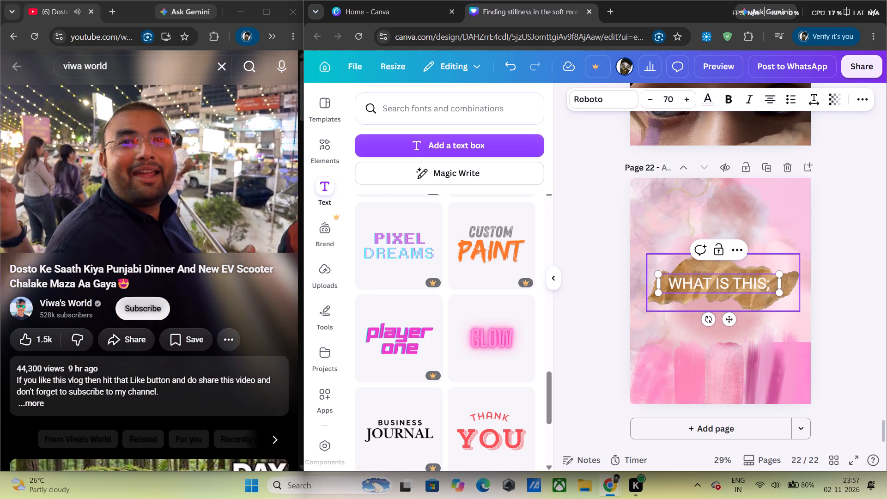
key("BackSpace")
key("period")
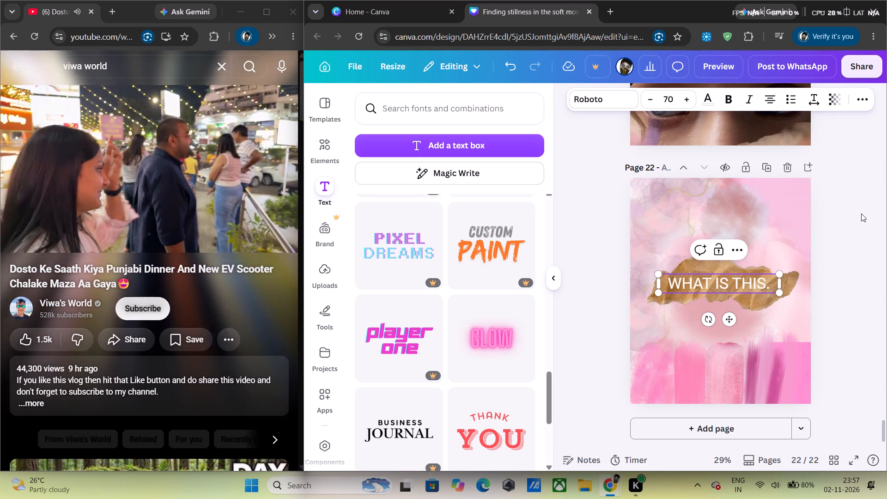
left_click(860, 213)
Add the yellow light rays graphic from the recently used elements, tilted slightly counter-clockwise in the page's upper-left corner.
scroll(446, 286, "down", 3)
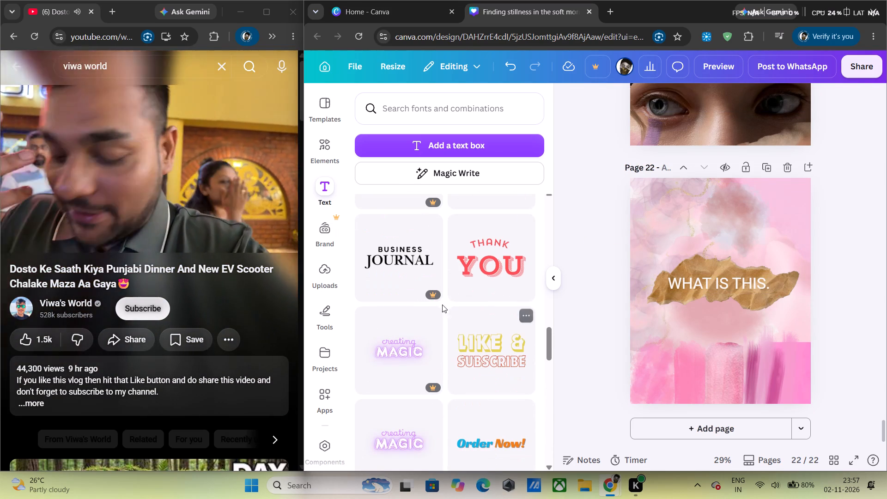
scroll(464, 273, "down", 3)
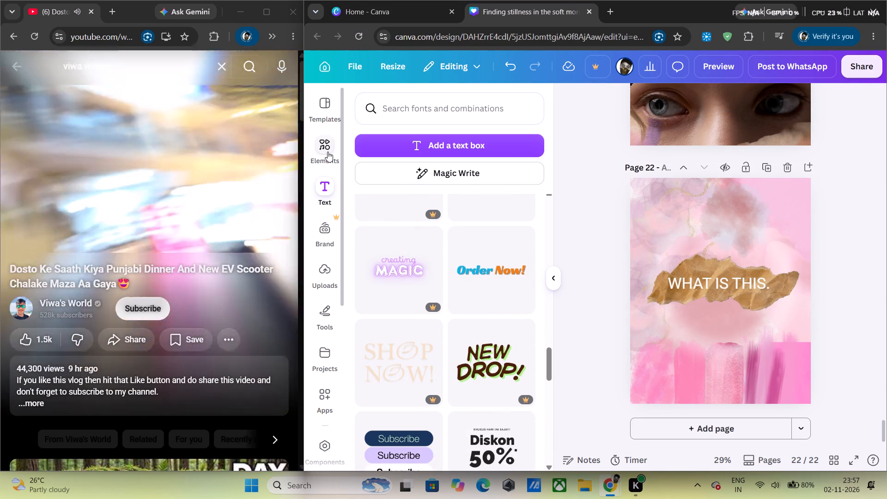
left_click(328, 152)
scroll(408, 255, "down", 1)
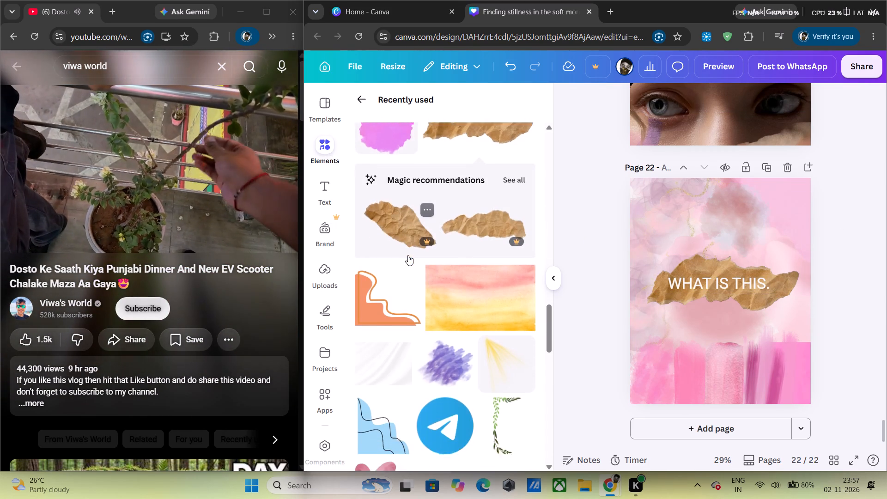
scroll(408, 255, "down", 2)
left_click(495, 237)
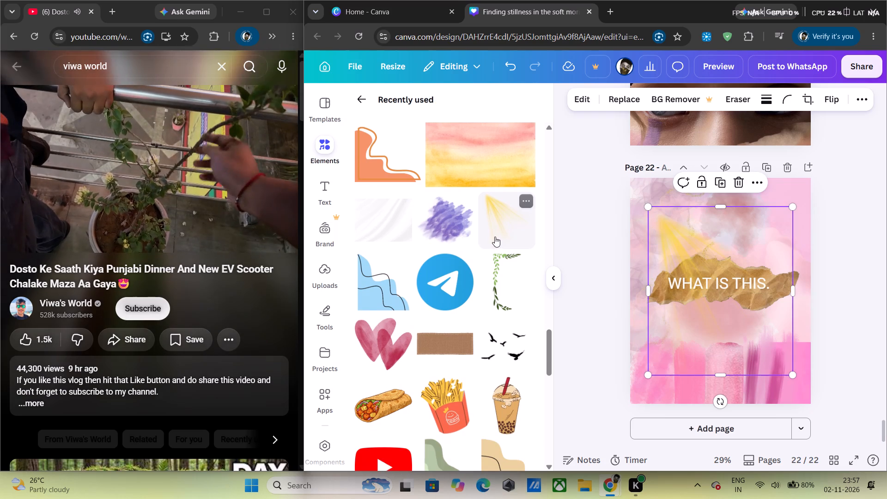
left_click_drag(670, 245, 642, 213)
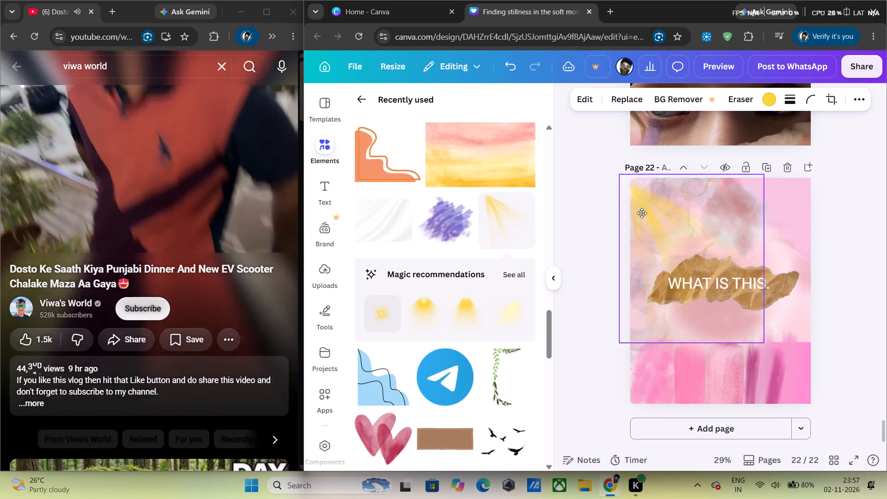
left_click_drag(642, 213, 645, 207)
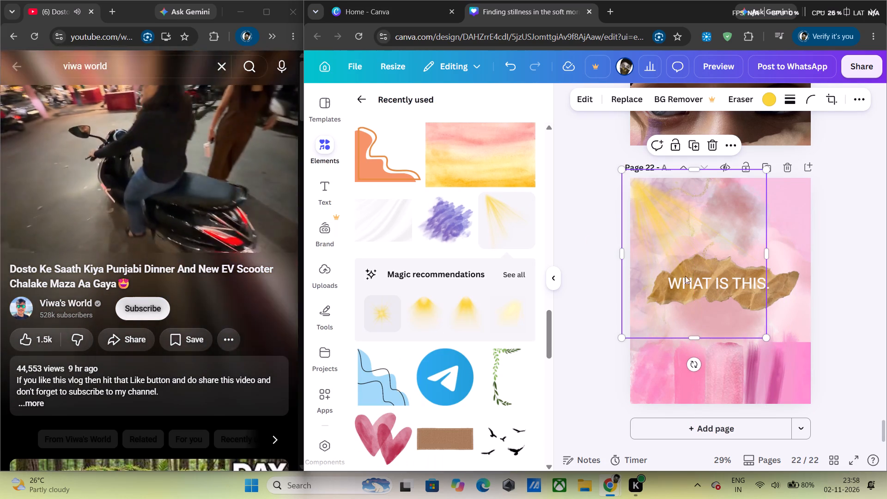
left_click_drag(694, 364, 712, 356)
left_click_drag(658, 234, 666, 221)
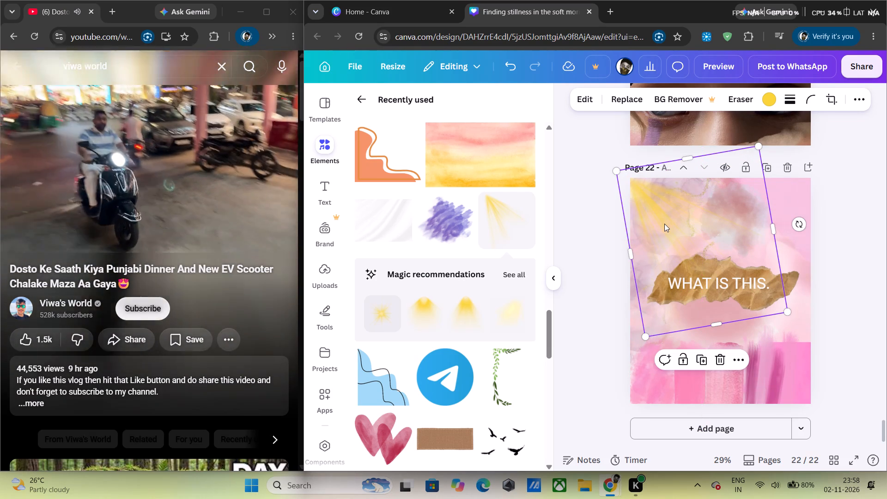
Duplicate the yellow light rays and place the copy over the upper-right part of the page.
key("ctrl+c")
key("ctrl+v")
left_click_drag(713, 228, 805, 224)
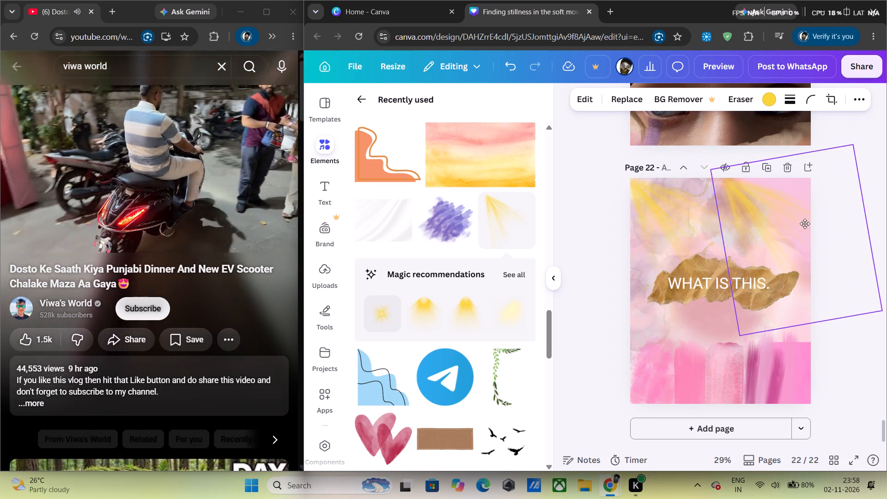
left_click_drag(805, 224, 803, 224)
Flip the copied light rays horizontally.
left_click(873, 98)
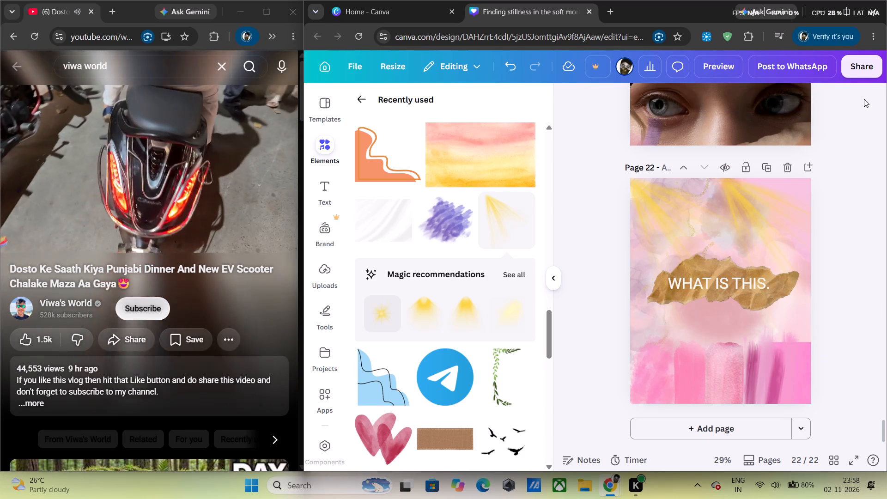
left_click(774, 212)
left_click(863, 98)
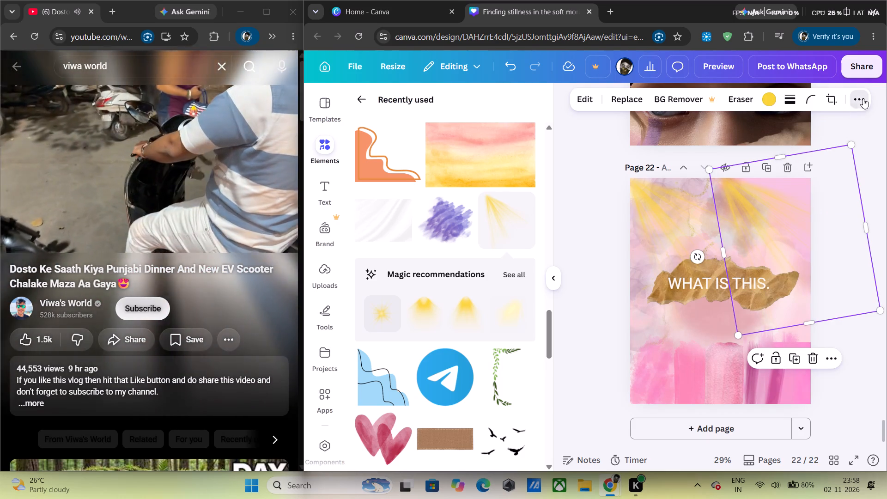
left_click(704, 126)
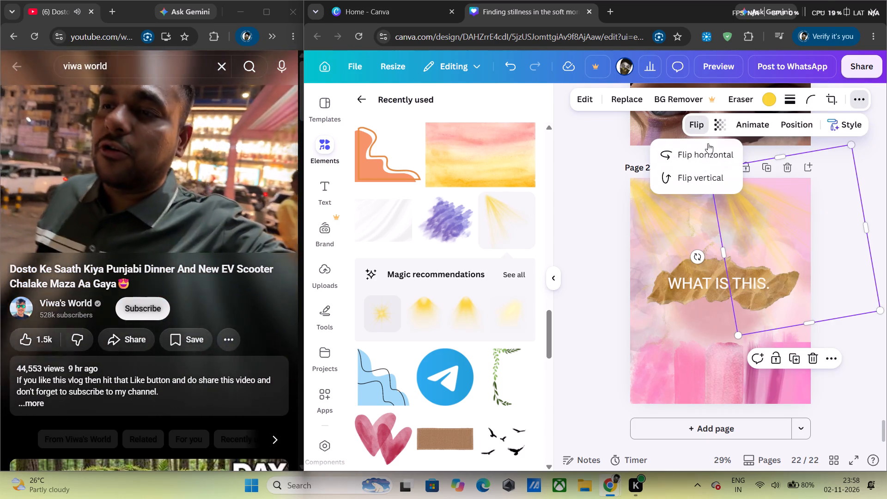
left_click(703, 153)
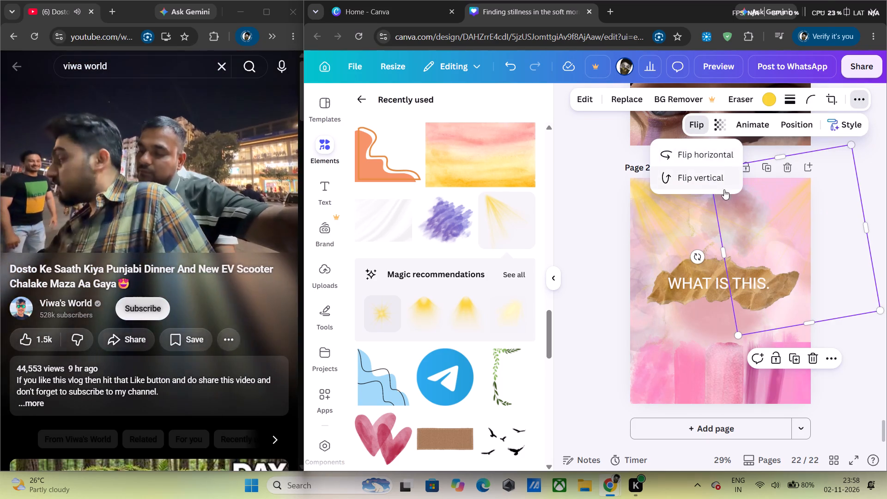
Rotate the flipped light rays clockwise and position them to shine inward from the page's upper-right corner.
left_click_drag(779, 213, 743, 237)
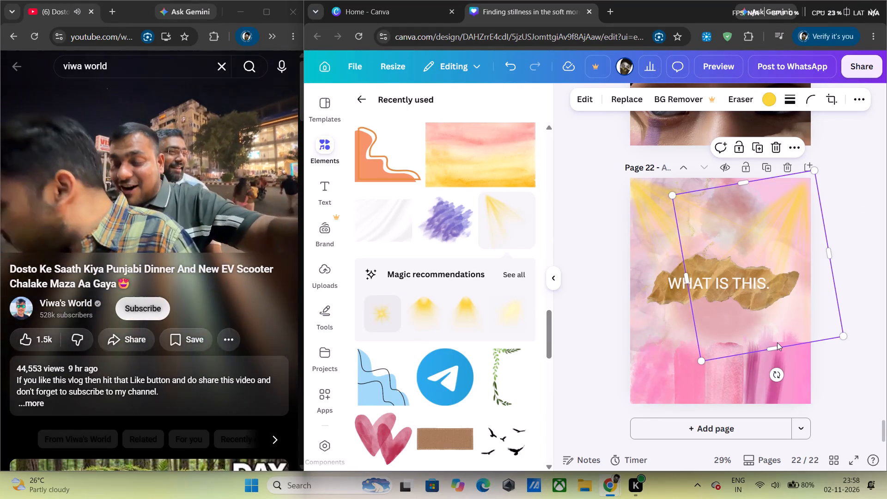
left_click_drag(777, 376, 755, 369)
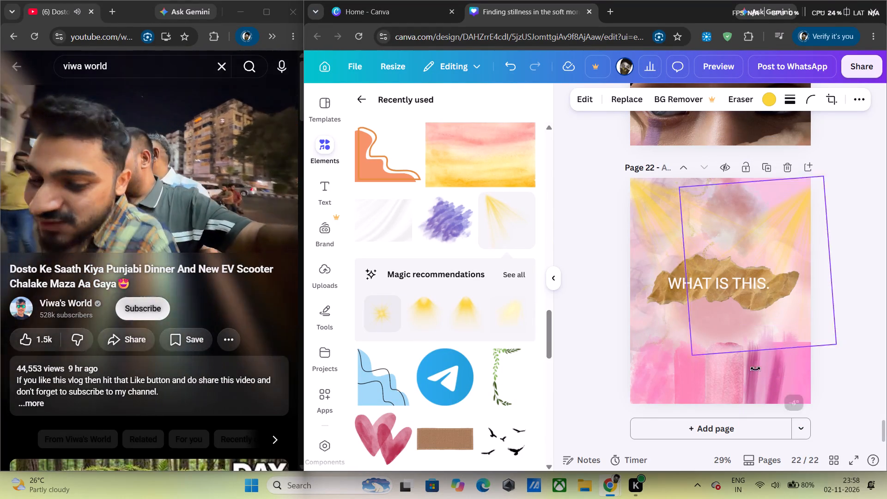
left_click_drag(755, 369, 738, 359)
left_click_drag(768, 225, 728, 204)
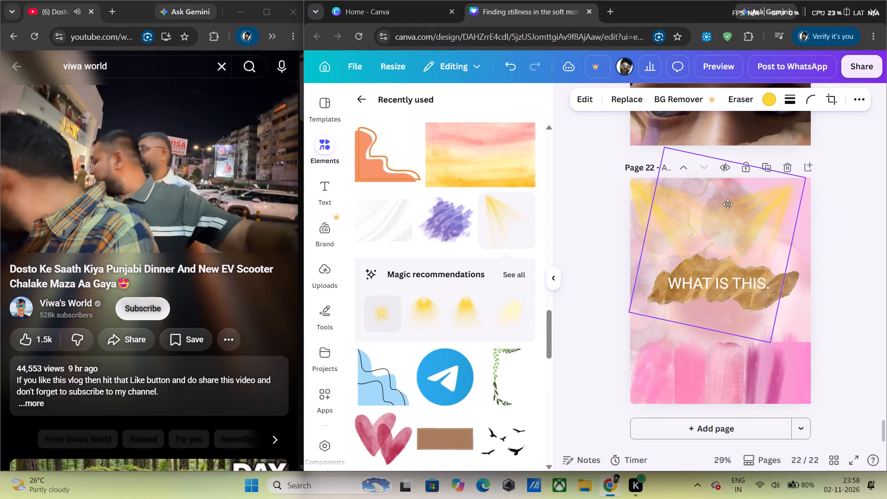
left_click_drag(728, 204, 743, 201)
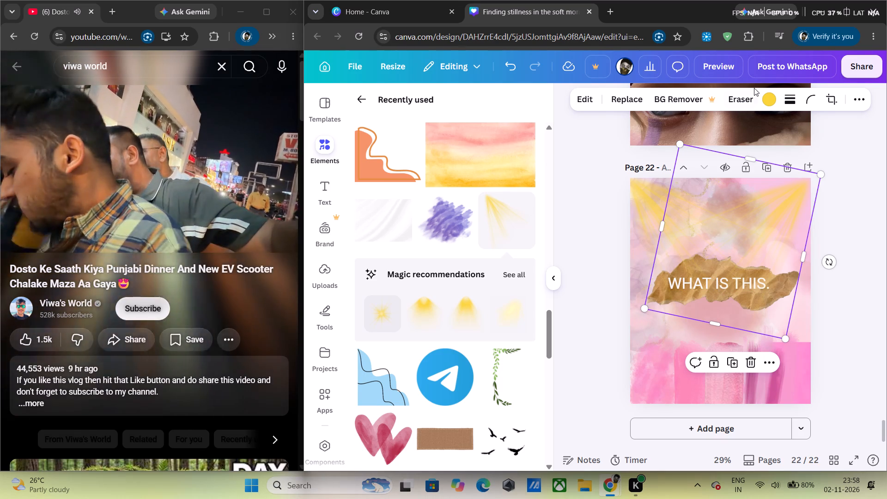
Recolour the upper-right light rays off-white and the upper-left light rays white #ffffff.
left_click(768, 102)
left_click(386, 267)
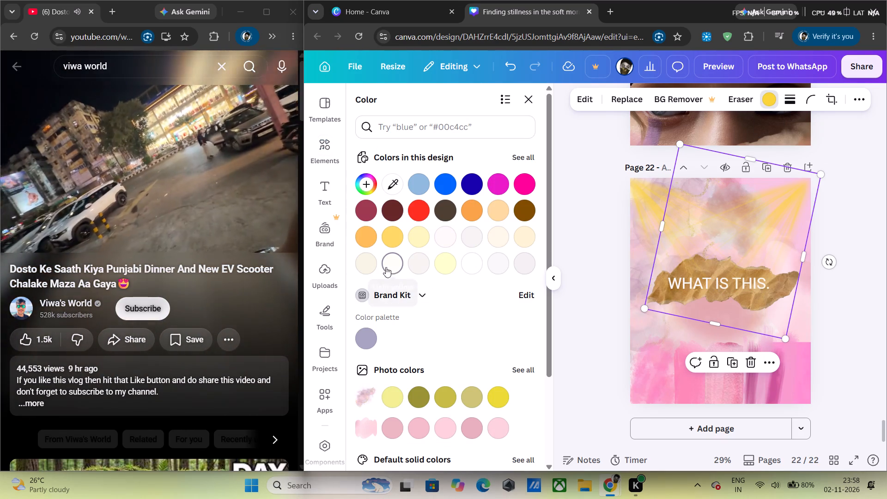
left_click(644, 208)
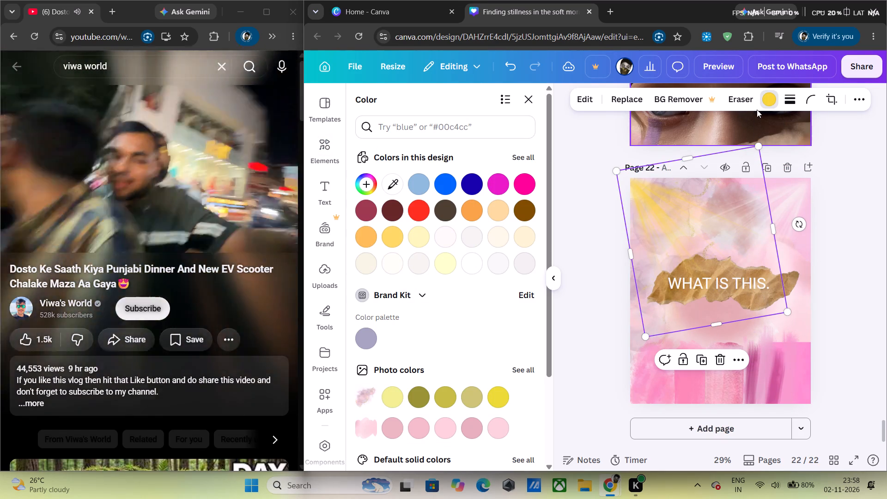
left_click(773, 99)
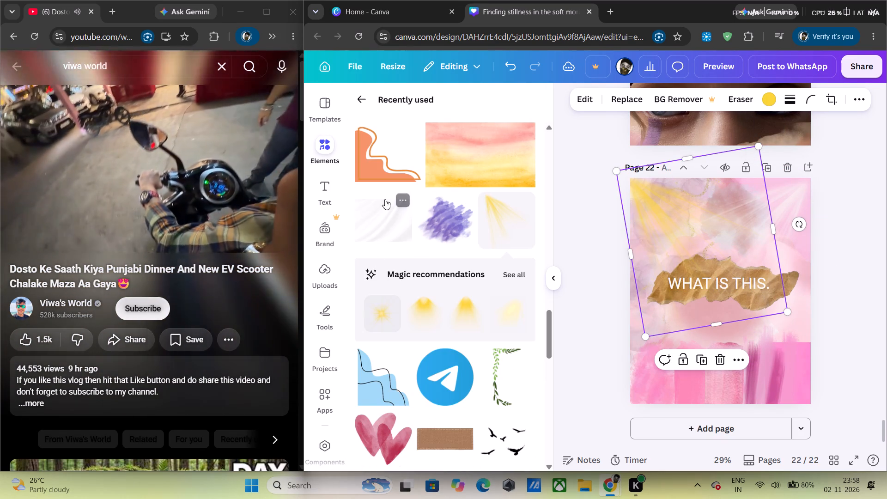
left_click(766, 100)
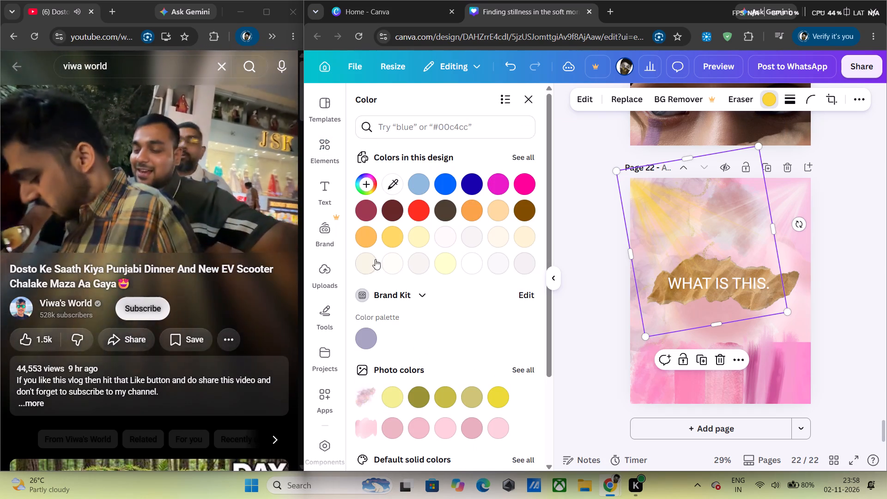
left_click(469, 266)
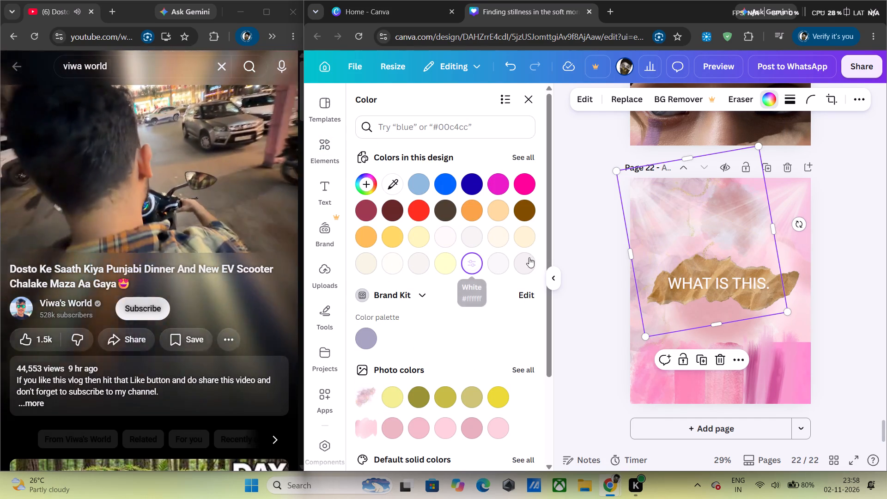
left_click(575, 254)
left_click(572, 253)
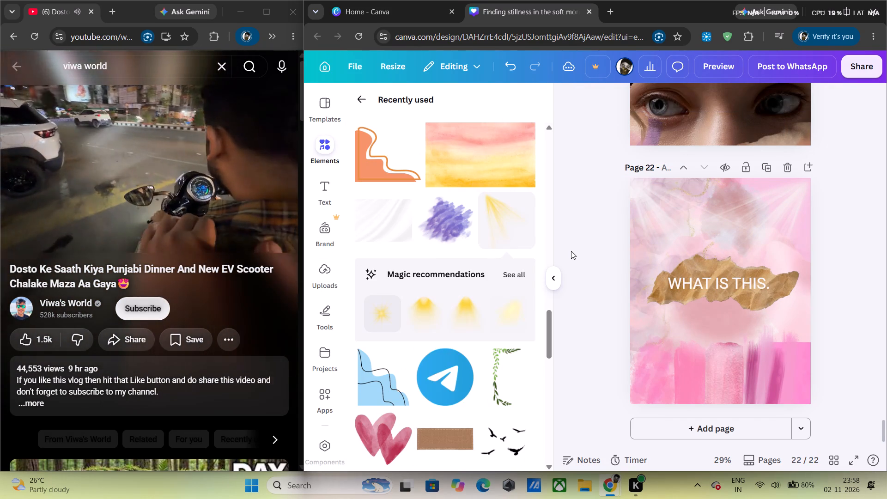
Place the purple brushstroke patch at page 22's centre, layered beneath the torn paper and the reddish watercolour blot.
scroll(455, 286, "down", 2)
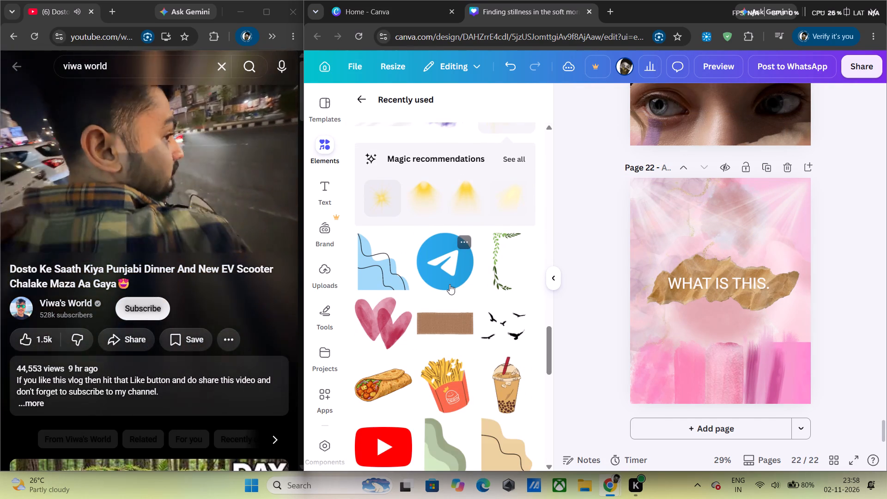
scroll(450, 284, "down", 1)
scroll(450, 284, "up", 3)
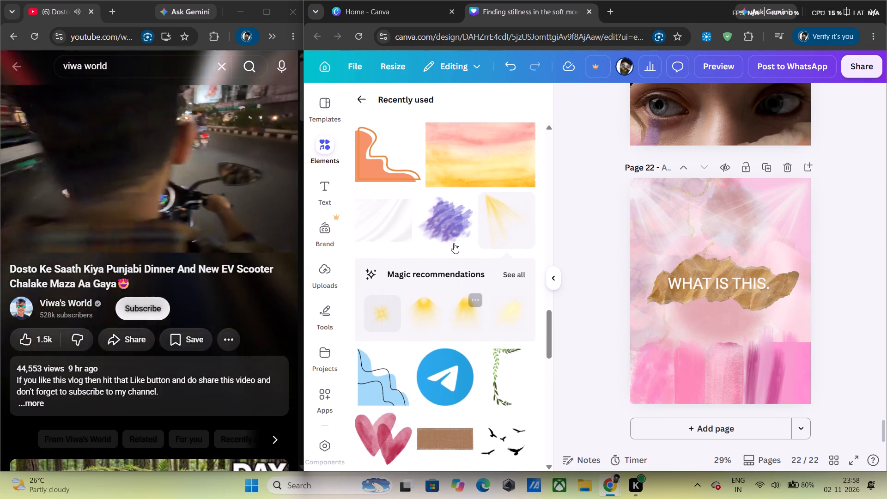
left_click(453, 228)
left_click_drag(721, 315, 720, 314)
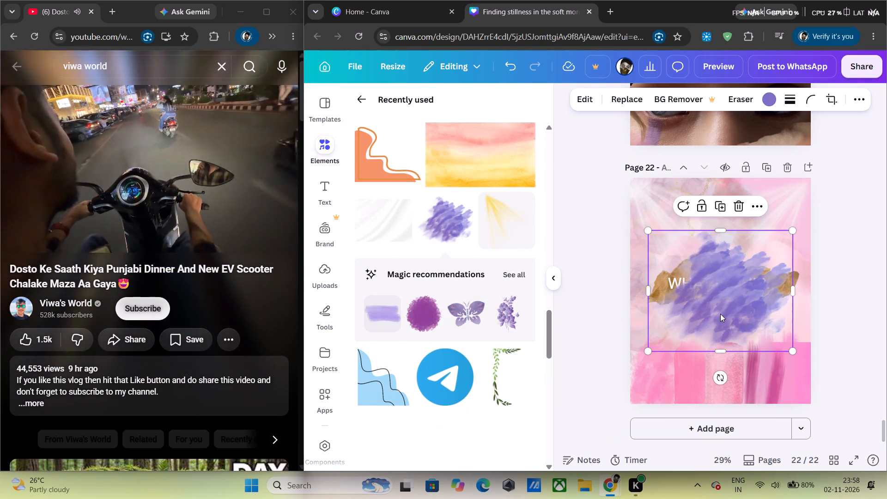
left_click_drag(720, 314, 714, 308)
key("alt+1")
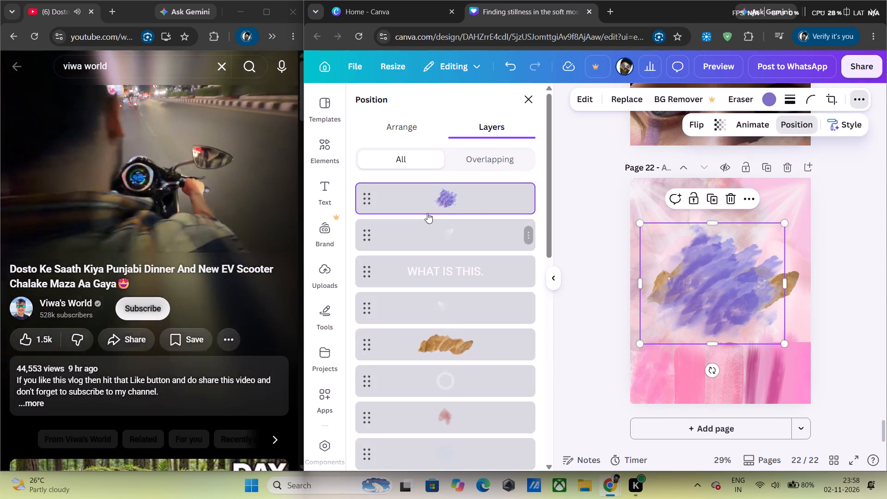
left_click_drag(429, 204, 432, 372)
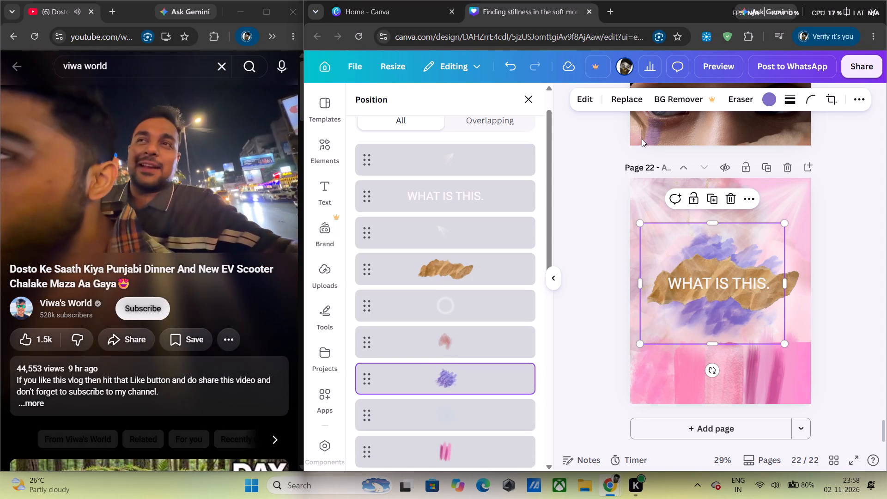
Set the purple brushstroke patch's transparency to 71.
left_click(859, 102)
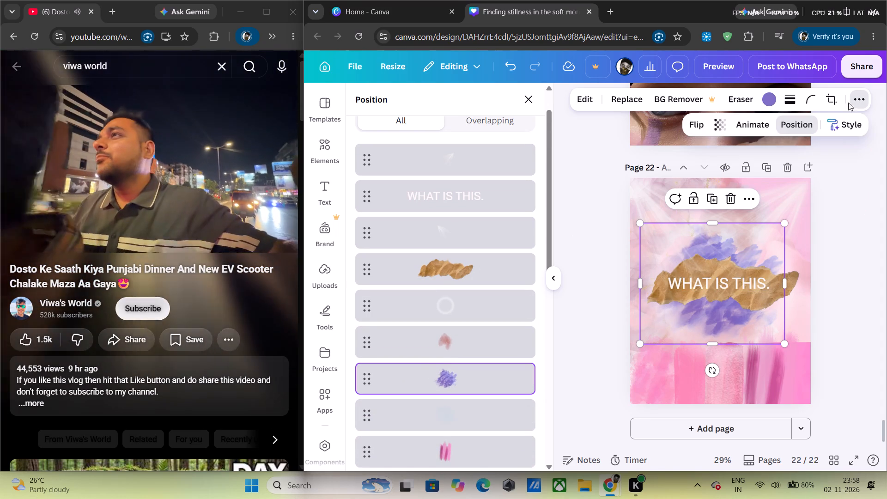
left_click(713, 128)
left_click(727, 169)
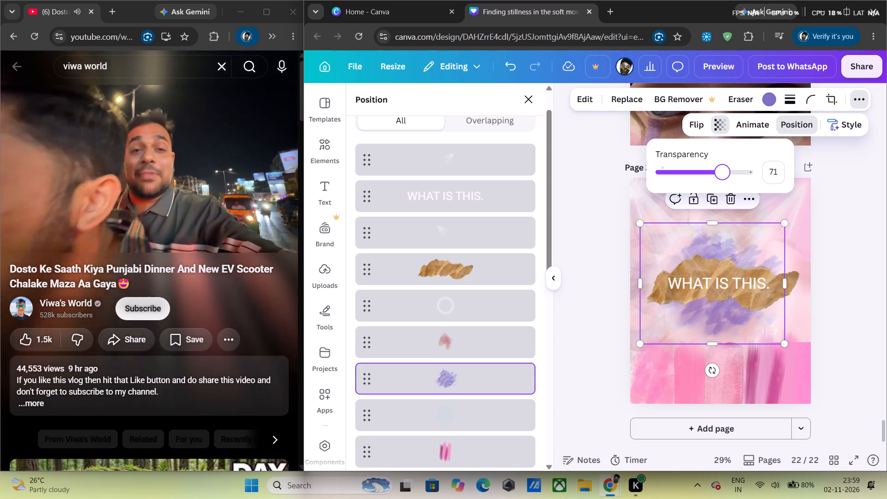
left_click(828, 239)
left_click(828, 238)
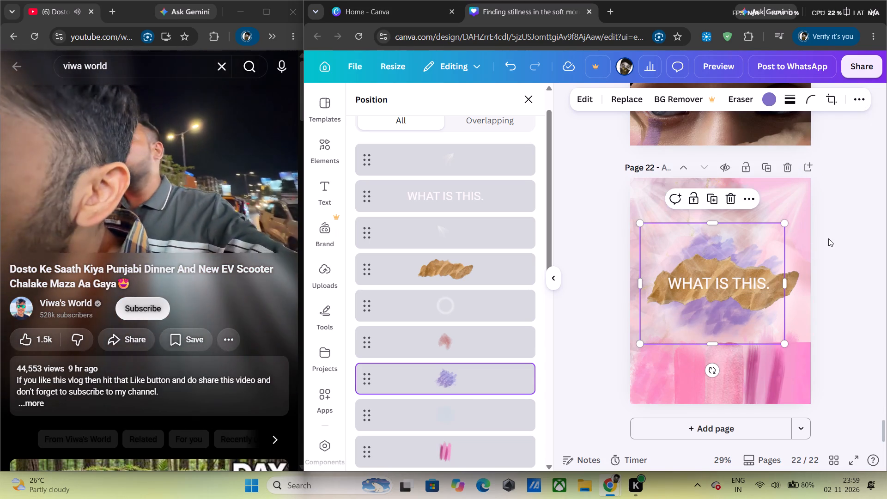
left_click(587, 246)
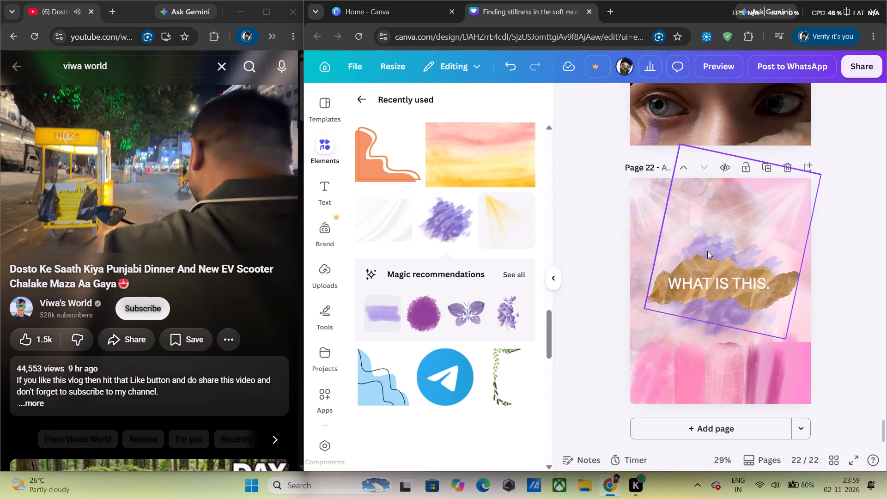
Enlarge the purple brushstroke patch slightly and re-centre it behind the "WHAT IS THIS." torn paper.
key("alt+1")
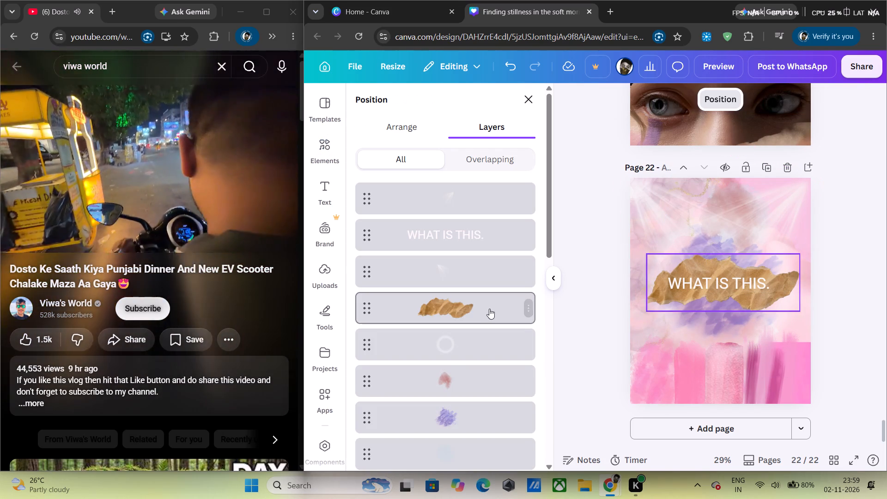
left_click(450, 400)
left_click(449, 403)
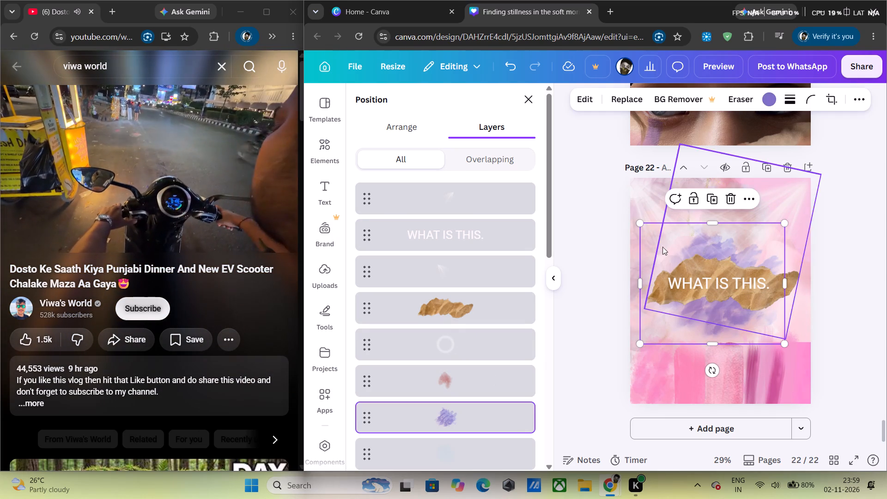
left_click_drag(644, 226, 632, 213)
left_click_drag(719, 243, 725, 248)
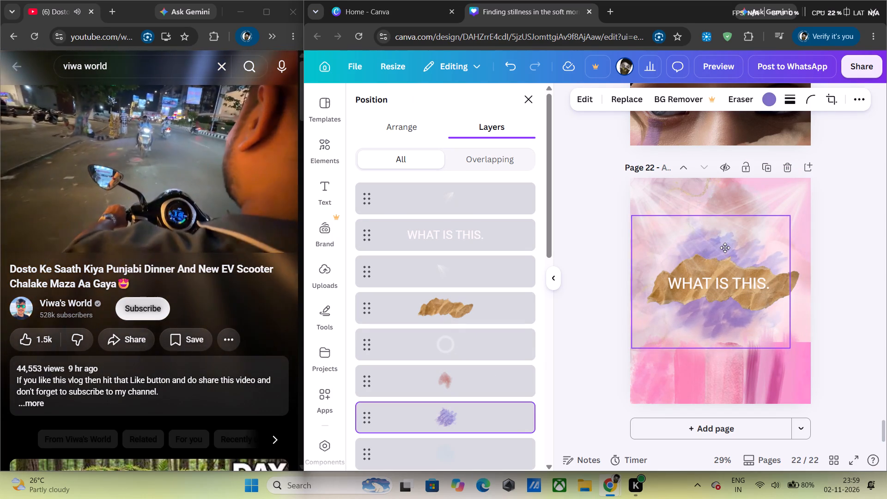
left_click_drag(725, 248, 724, 248)
left_click(852, 211)
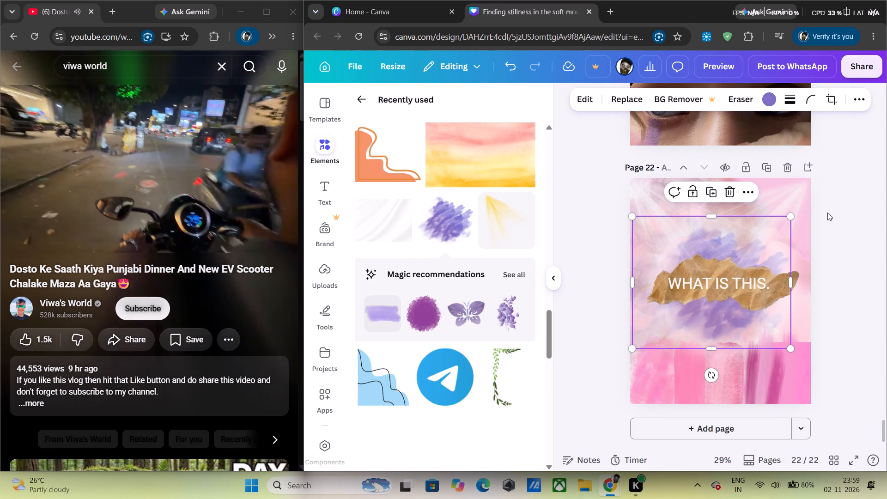
Add page 23 and apply the Red Modern Fashion Collage Instagram Post template to it.
scroll(513, 309, "down", 5)
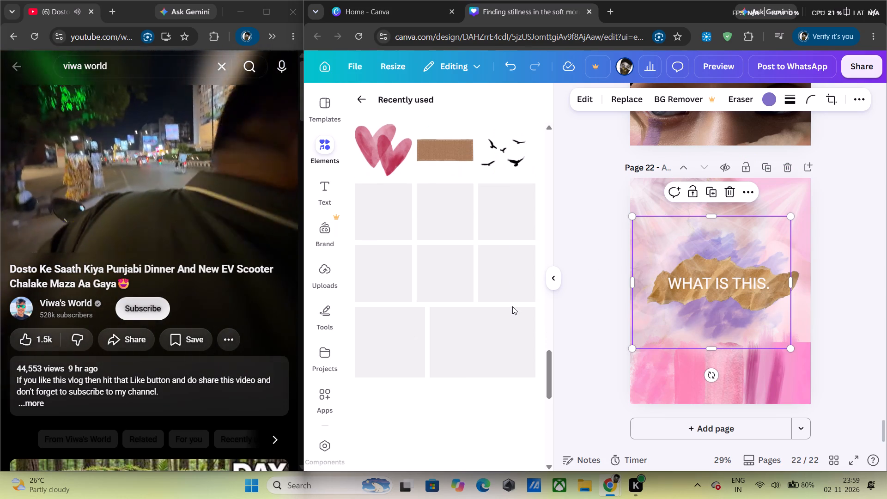
left_click(322, 104)
scroll(427, 255, "down", 2)
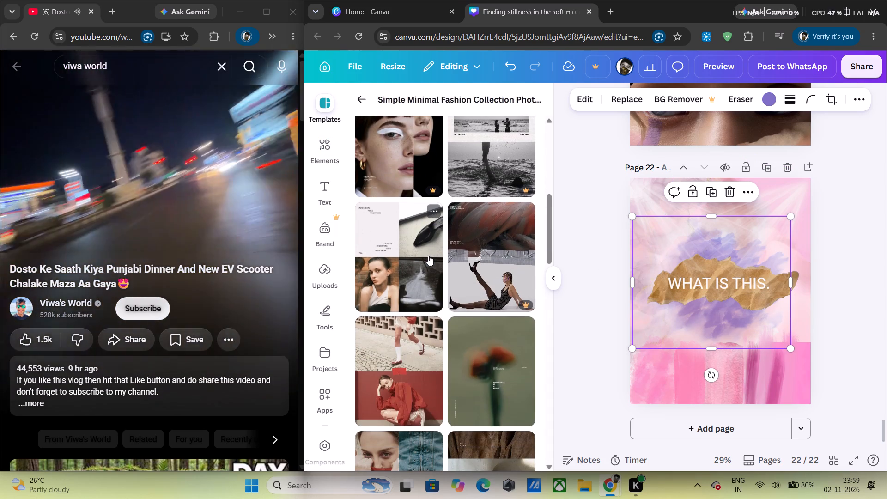
scroll(457, 321, "down", 1)
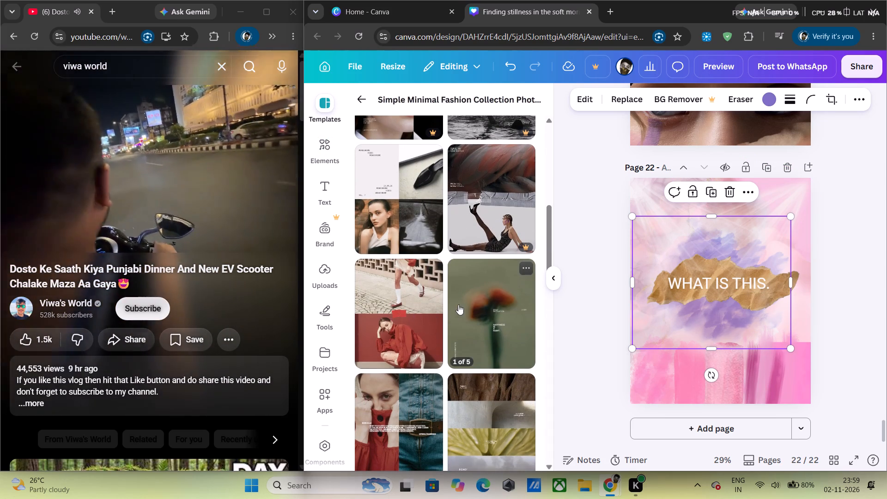
scroll(487, 293, "down", 1)
left_click(668, 420)
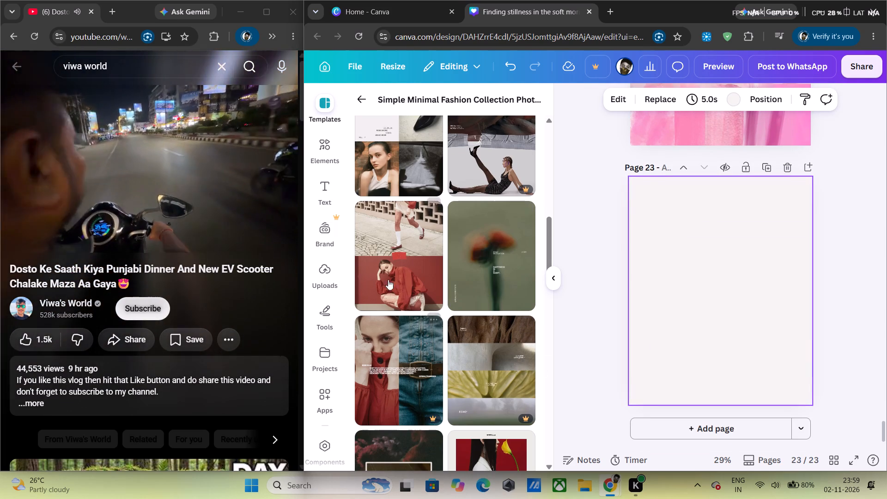
left_click(393, 257)
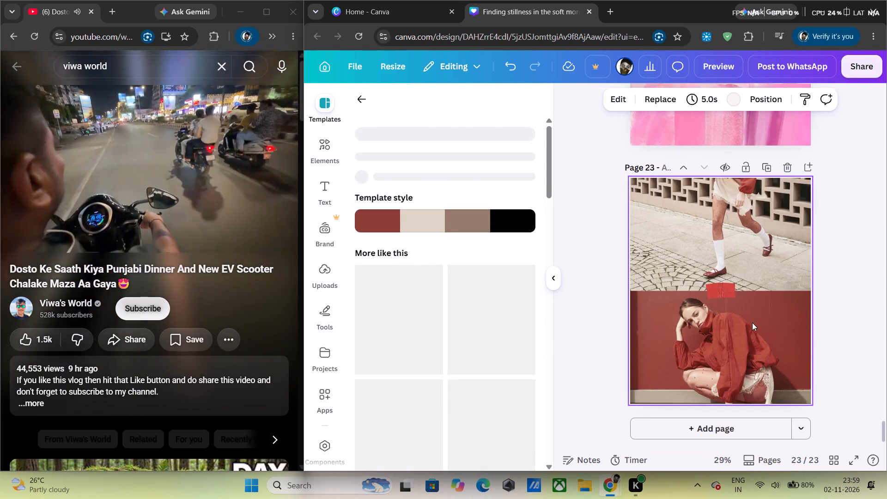
Shift the image of the crouching woman slightly down within its frame on page 23's lower half.
left_click(752, 323)
left_click(734, 337)
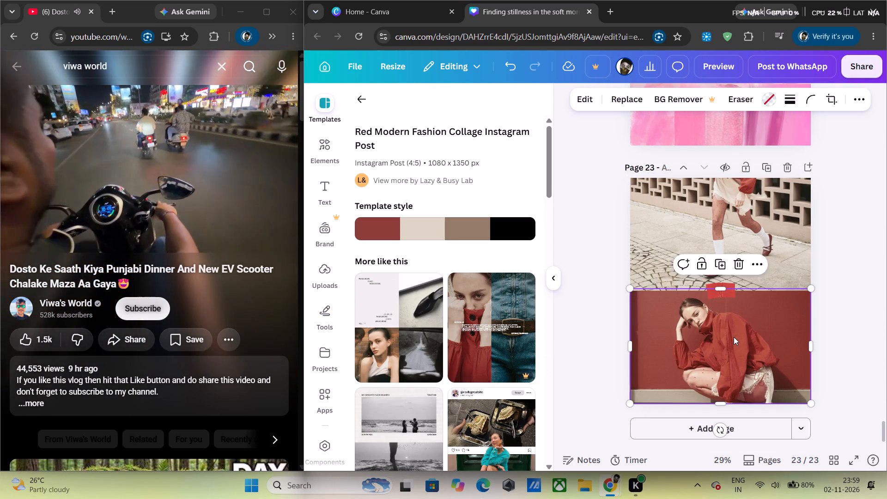
triple_click(734, 337)
double_click(734, 337)
left_click_drag(734, 337, 735, 350)
left_click(850, 236)
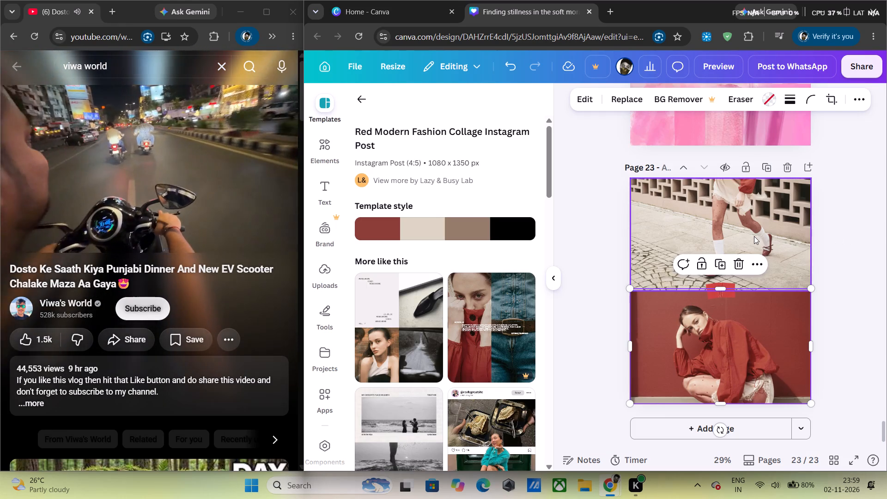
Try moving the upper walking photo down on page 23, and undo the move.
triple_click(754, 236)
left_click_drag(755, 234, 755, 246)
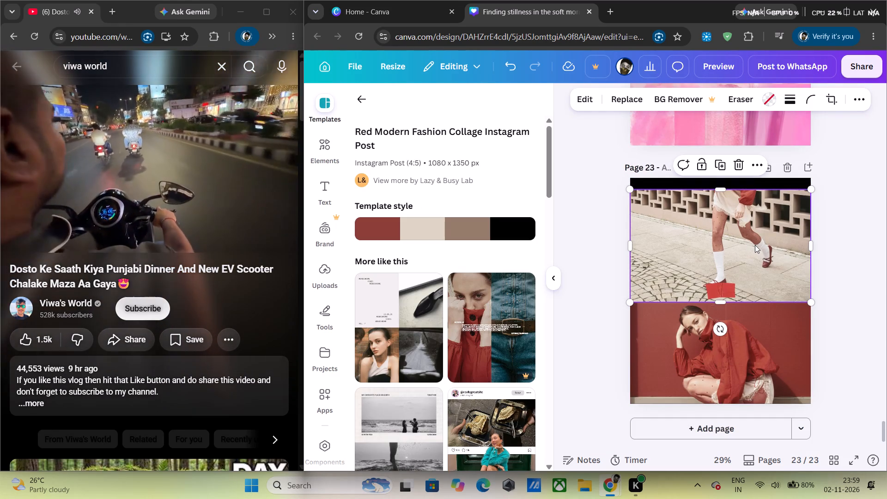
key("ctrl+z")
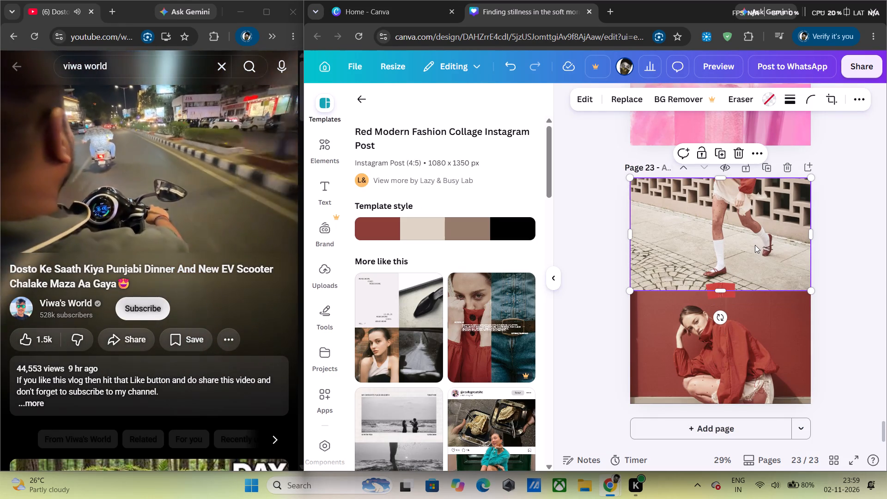
Shift the walking image down inside page 23's upper photo frame to show more of the red jacket.
double_click(753, 226)
left_click_drag(753, 225, 753, 235)
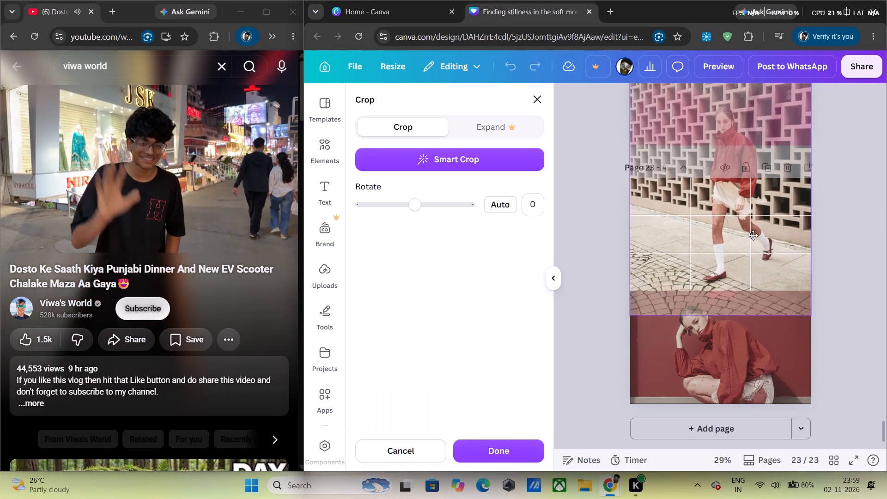
left_click_drag(753, 235, 752, 256)
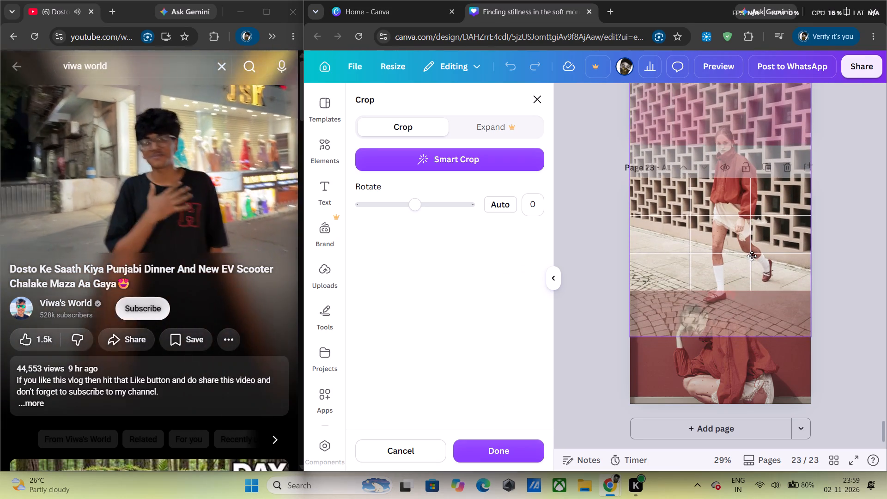
left_click_drag(752, 256, 752, 252)
left_click(848, 231)
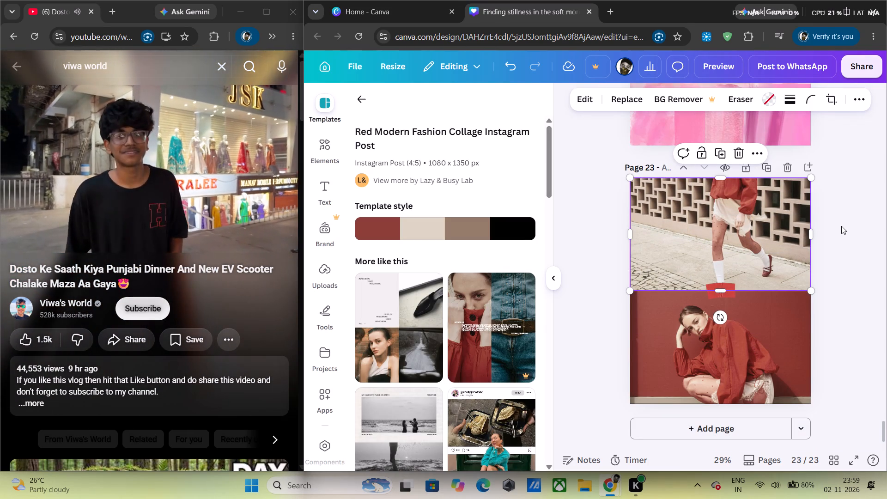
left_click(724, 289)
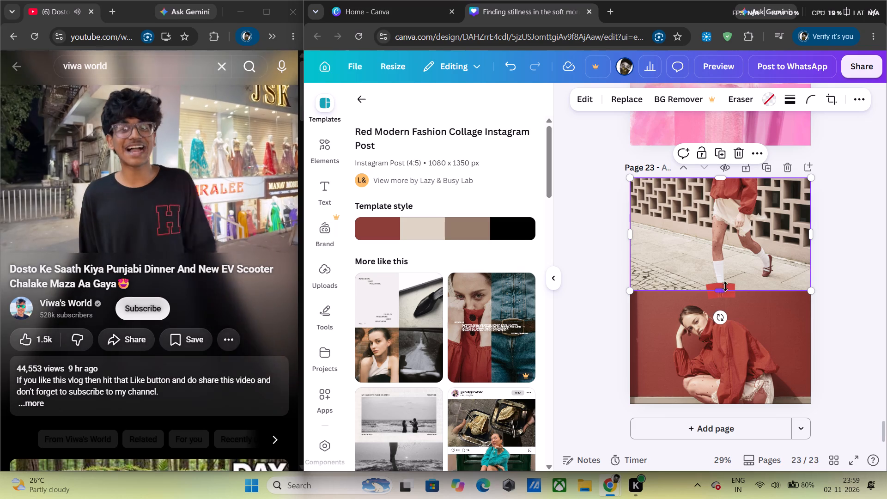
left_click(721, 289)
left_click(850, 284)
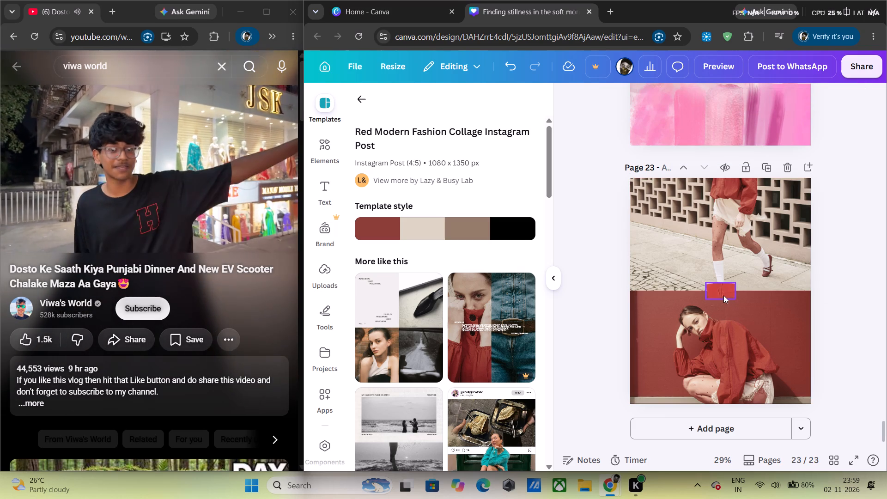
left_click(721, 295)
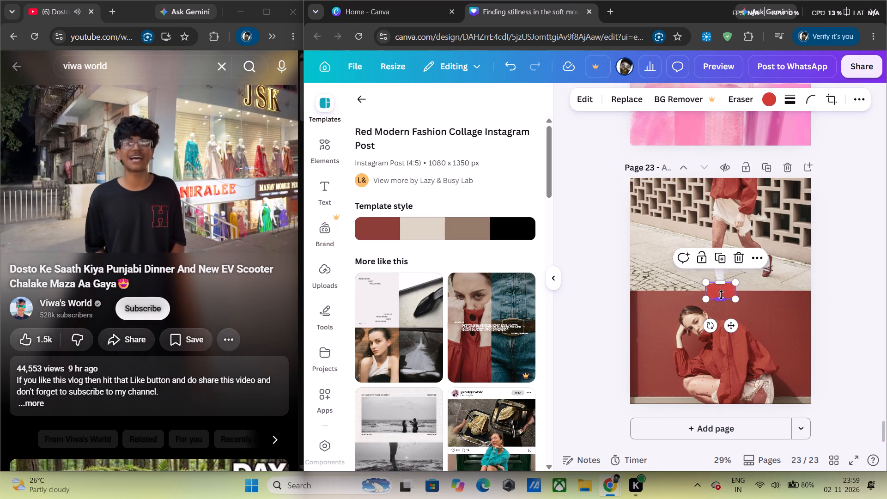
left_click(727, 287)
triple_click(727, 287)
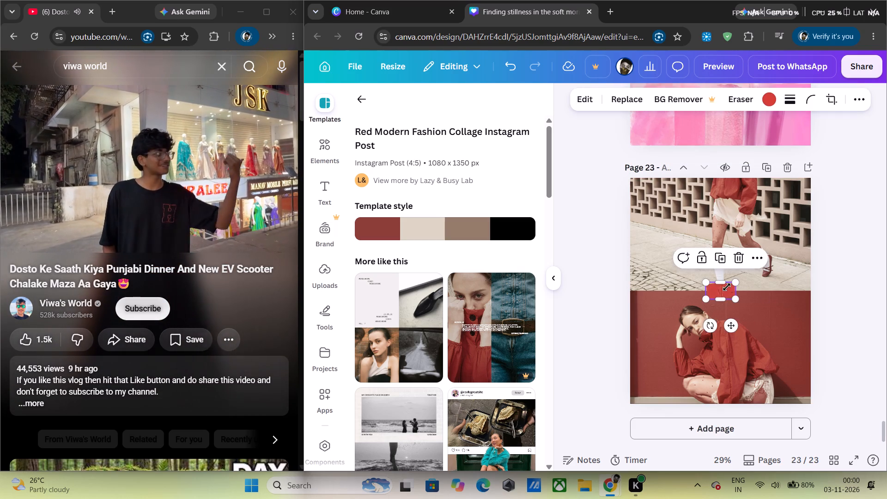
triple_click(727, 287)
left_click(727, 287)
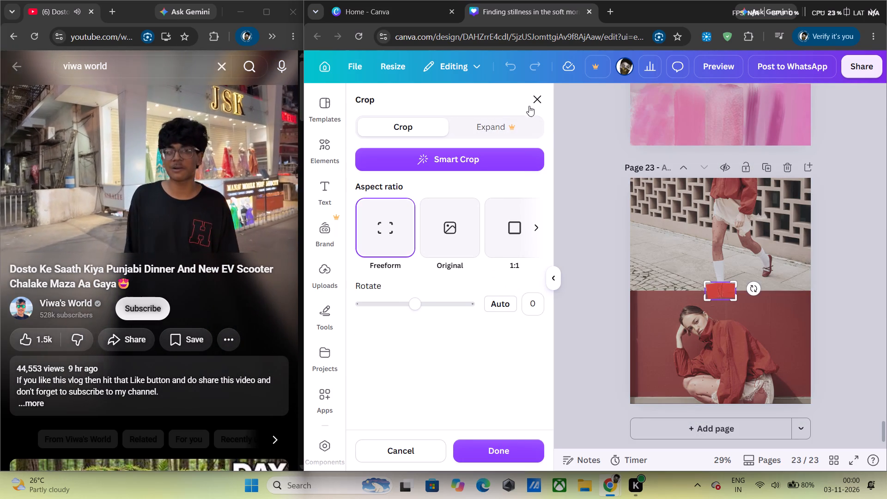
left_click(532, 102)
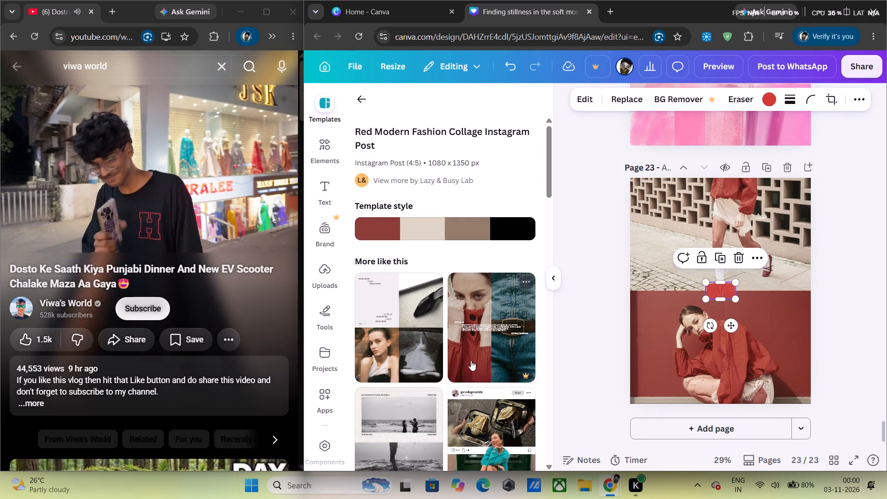
Return to the general template overview.
left_click(357, 97)
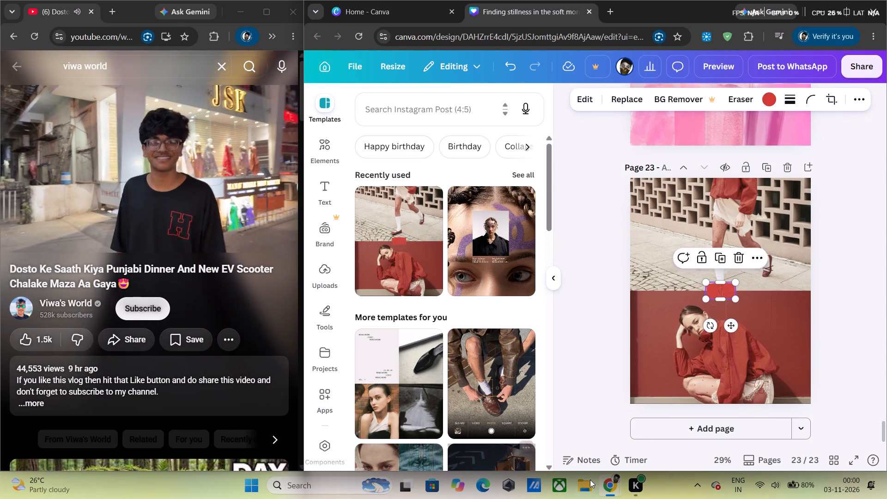
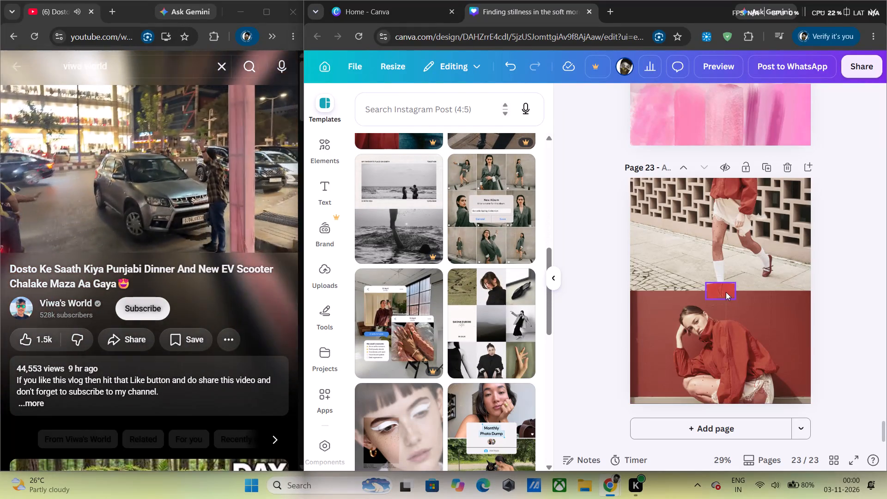
Recolor the small red tape piece between the two photos on page 23 to #FF5548.
left_click(726, 292)
left_click(773, 90)
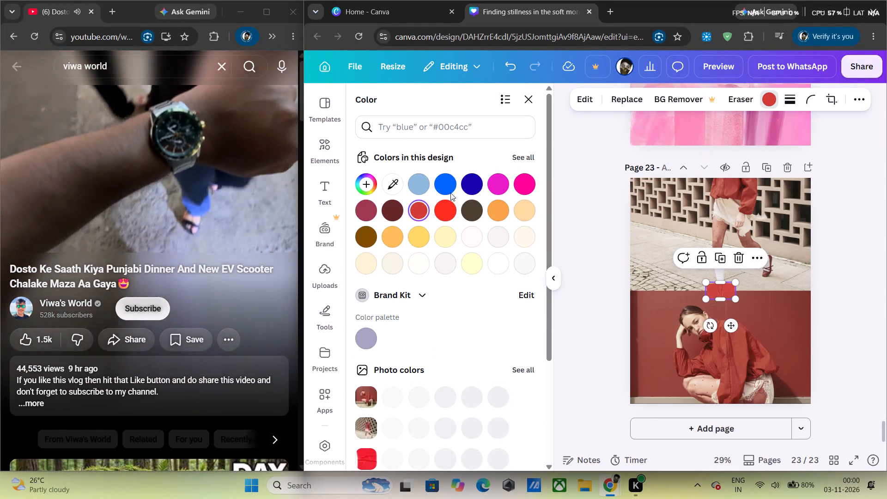
left_click(443, 201)
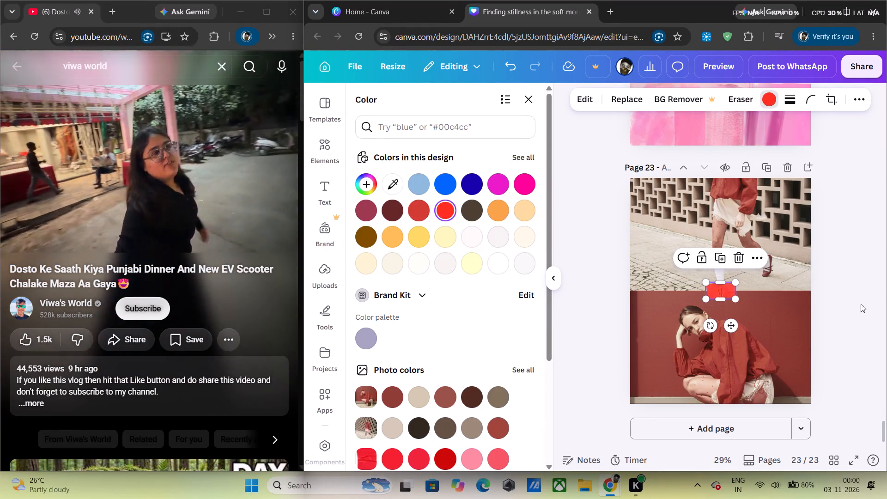
double_click(445, 216)
left_click(445, 216)
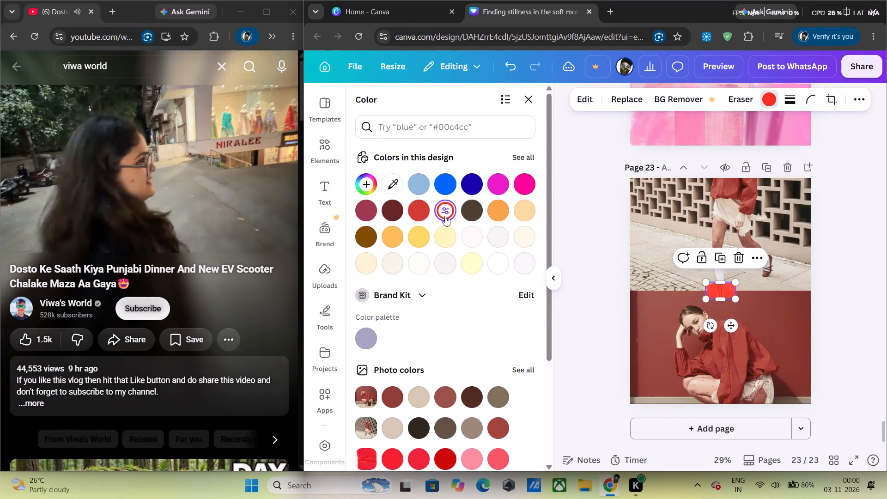
left_click_drag(477, 241, 480, 232)
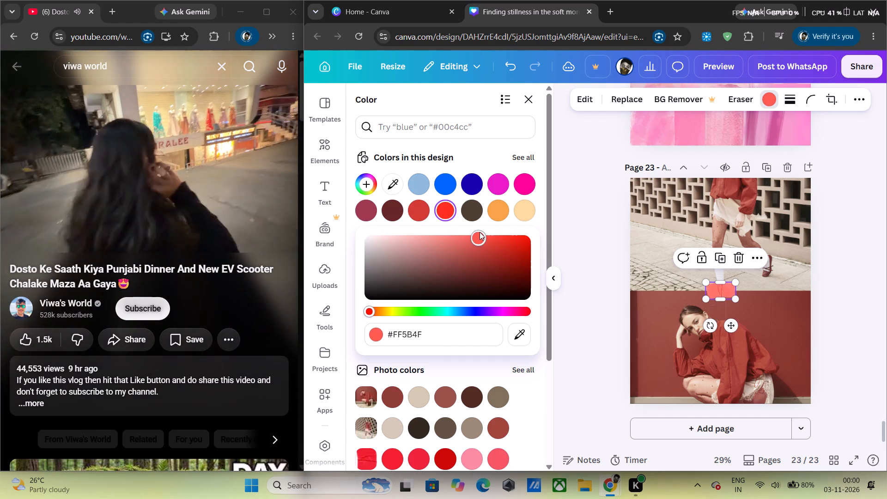
left_click_drag(480, 232, 485, 230)
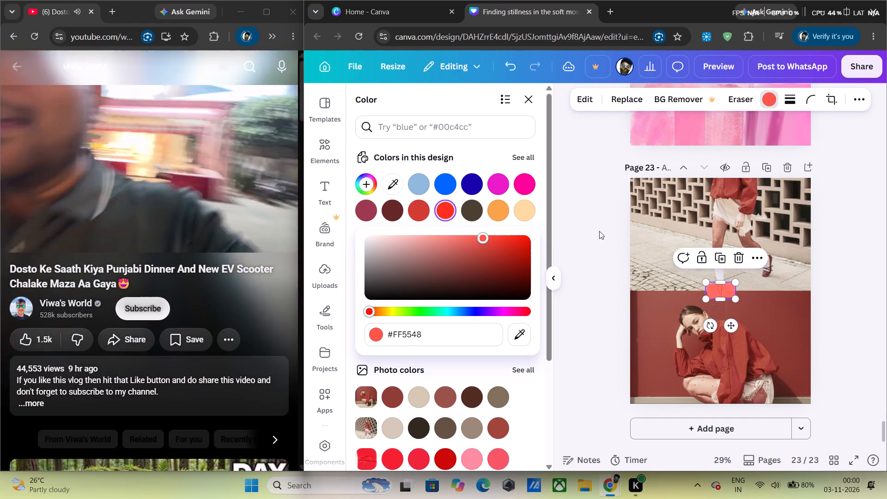
left_click(601, 230)
Add page 24 and apply the Brown Minimal Camera Interface Fashion template showing shoes being tied.
left_click(685, 430)
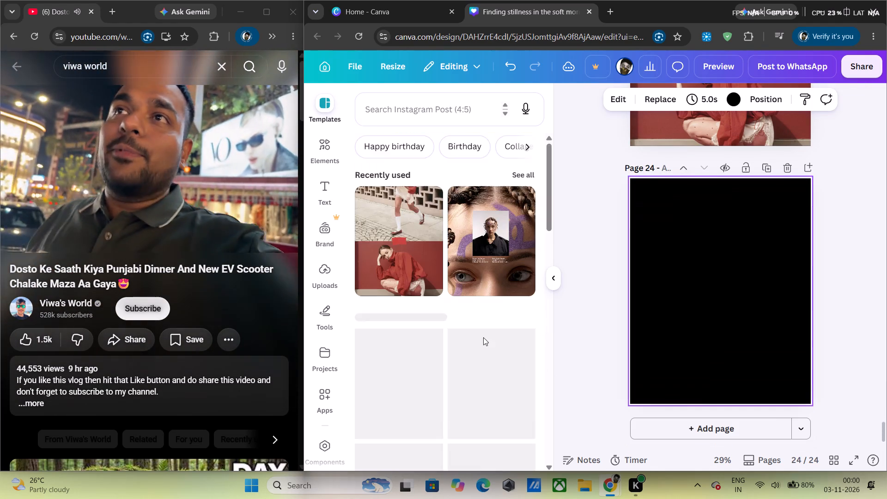
scroll(483, 337, "down", 3)
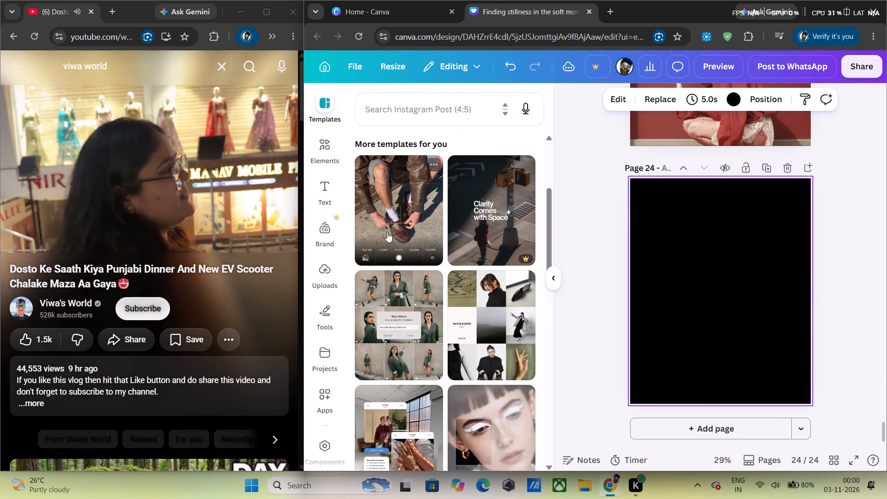
left_click(387, 232)
Delete the focus square, dark gradient, grid lines, camera mode labels and shutter controls from page 24.
left_click(716, 314)
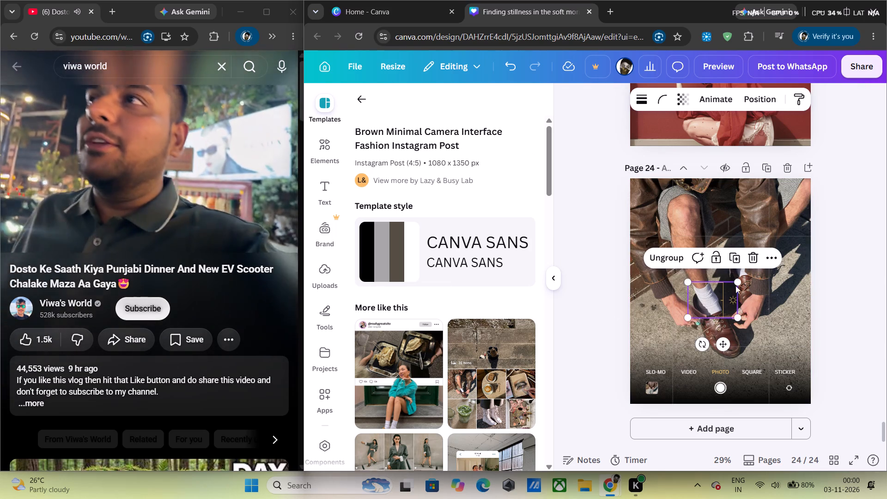
left_click(747, 262)
left_click_drag(664, 312, 664, 311)
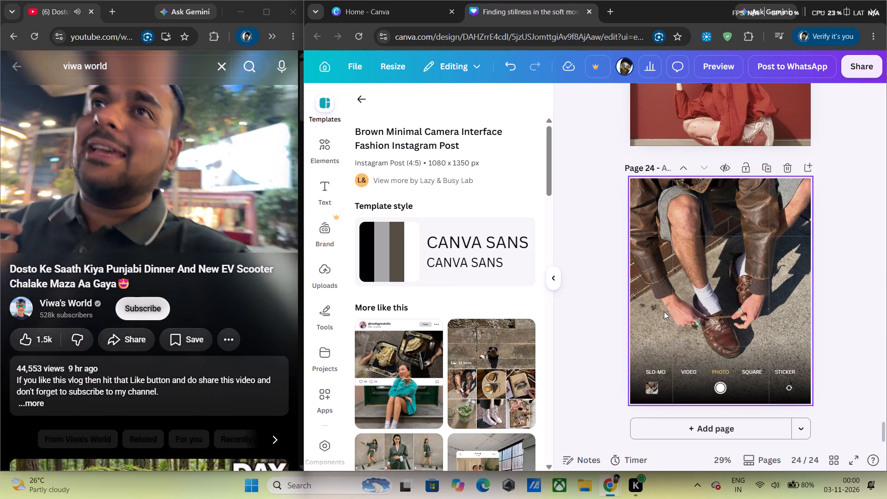
left_click_drag(664, 311, 820, 410)
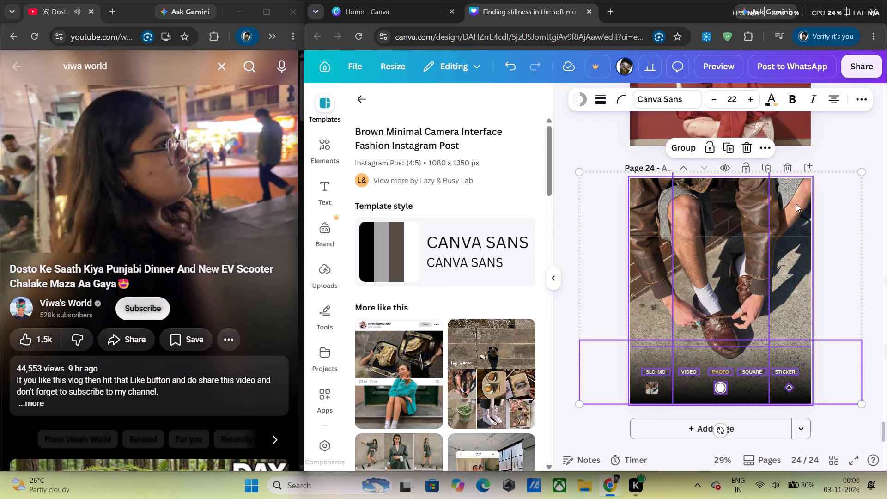
key("Delete")
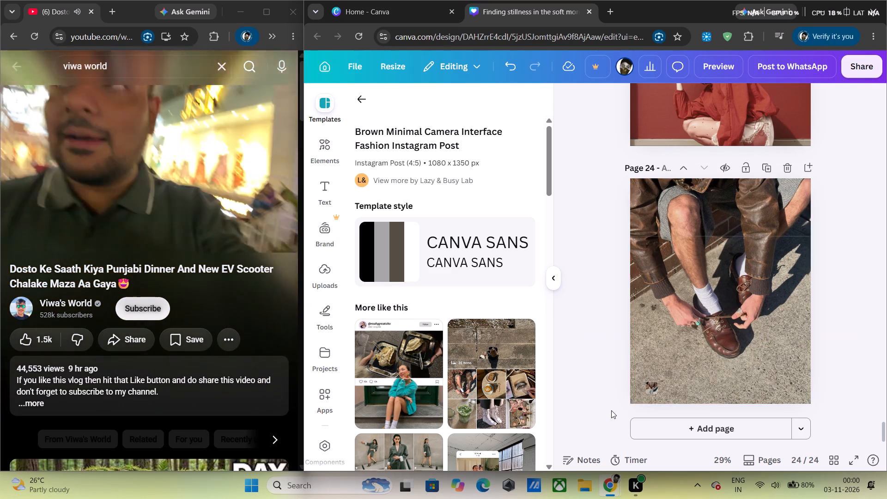
Delete the small leftover thumbnail image and its frame from page 24's lower corner.
left_click(646, 390)
key("Home")
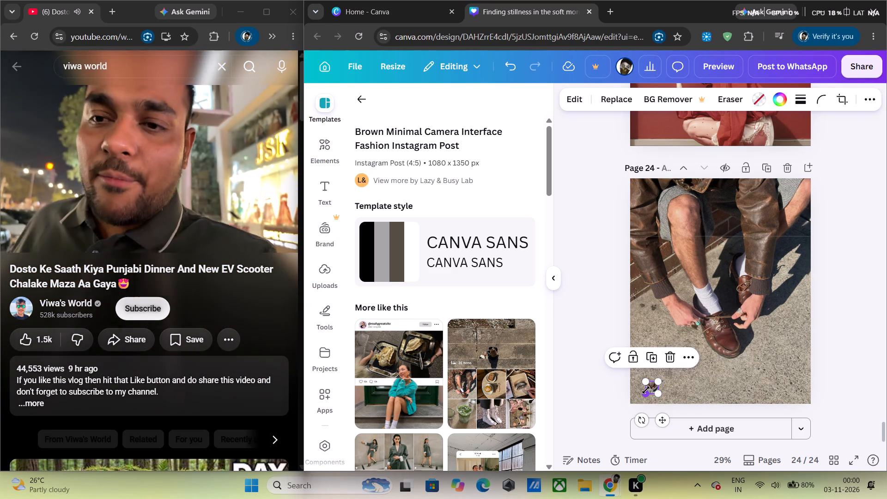
left_click(671, 363)
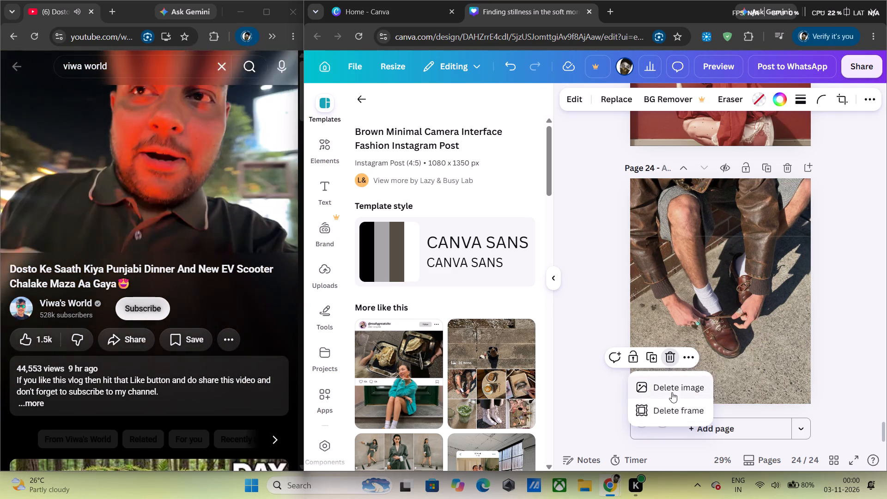
left_click(676, 386)
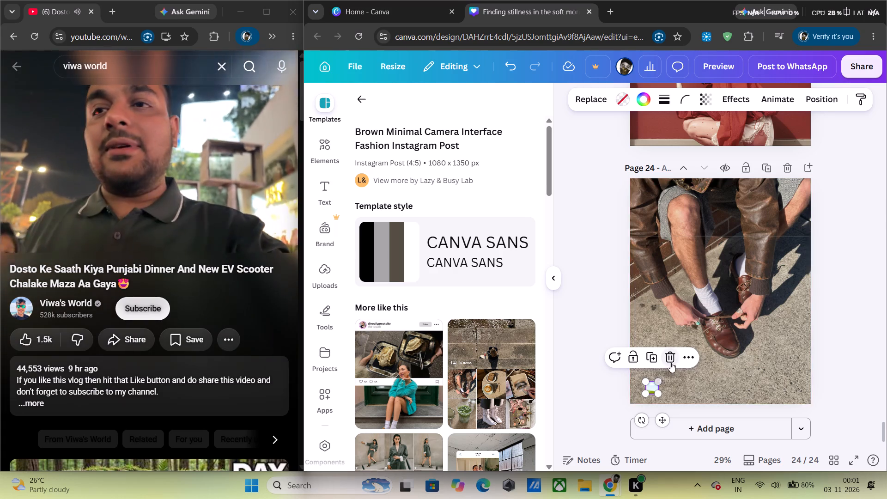
left_click(670, 362)
Add page 25 and apply the White and Blue Minimalist Digital Folder Travel Photo Dump template.
left_click(696, 428)
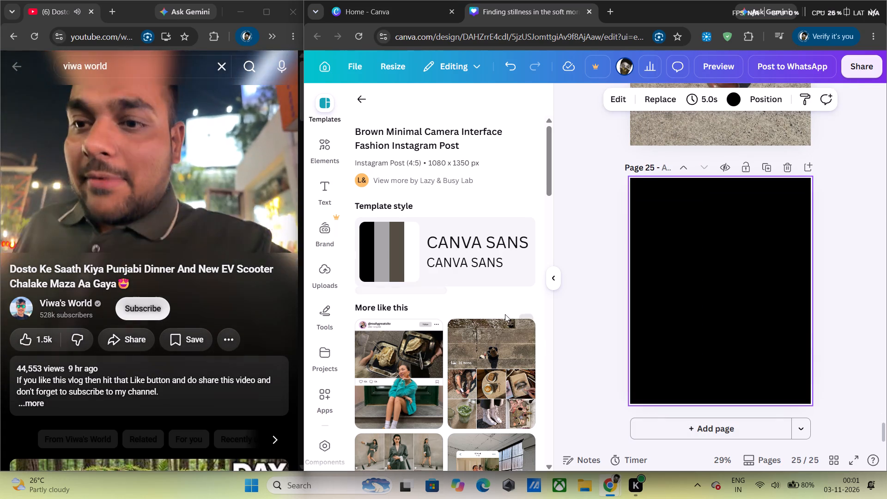
scroll(492, 307, "down", 18)
scroll(452, 329, "down", 10)
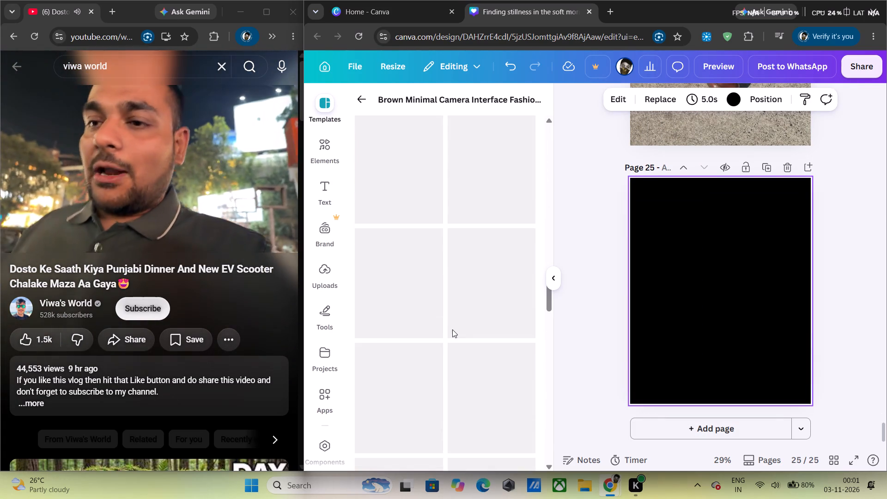
scroll(452, 329, "down", 9)
scroll(495, 379, "down", 4)
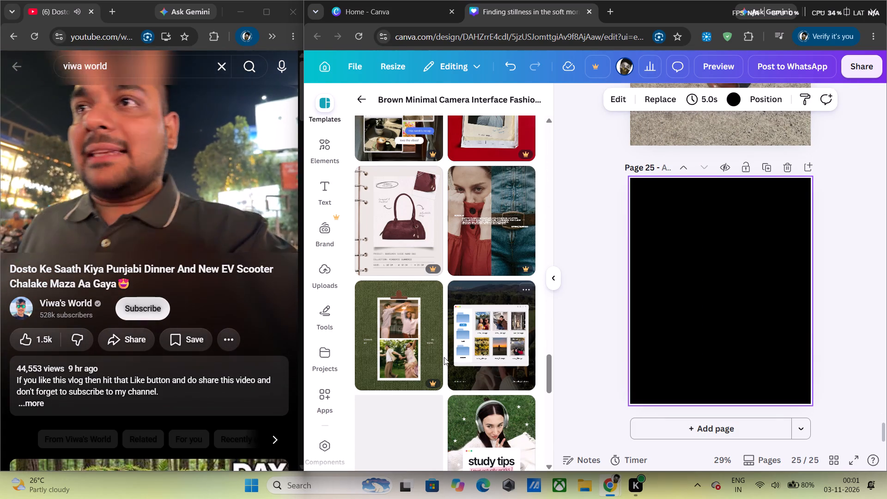
scroll(395, 344, "down", 1)
left_click(489, 299)
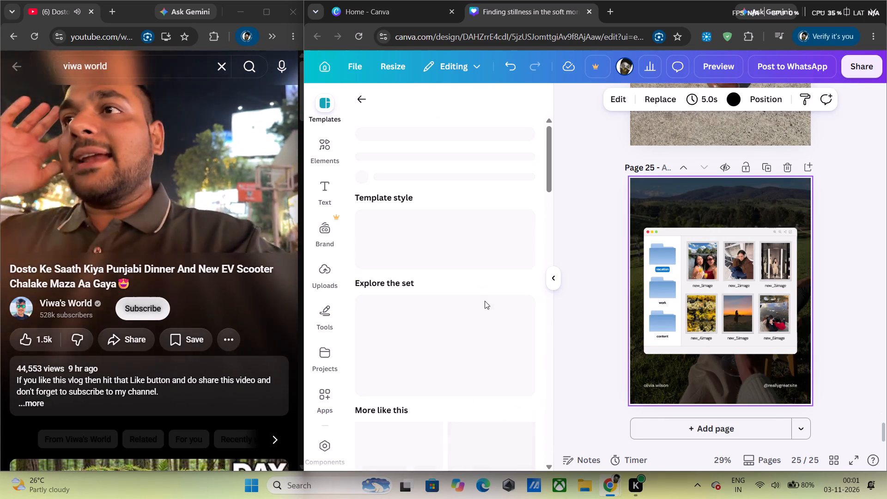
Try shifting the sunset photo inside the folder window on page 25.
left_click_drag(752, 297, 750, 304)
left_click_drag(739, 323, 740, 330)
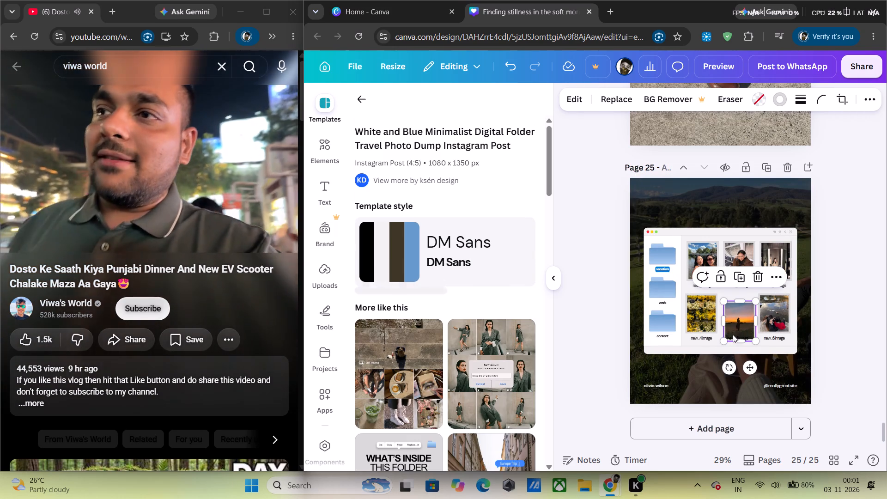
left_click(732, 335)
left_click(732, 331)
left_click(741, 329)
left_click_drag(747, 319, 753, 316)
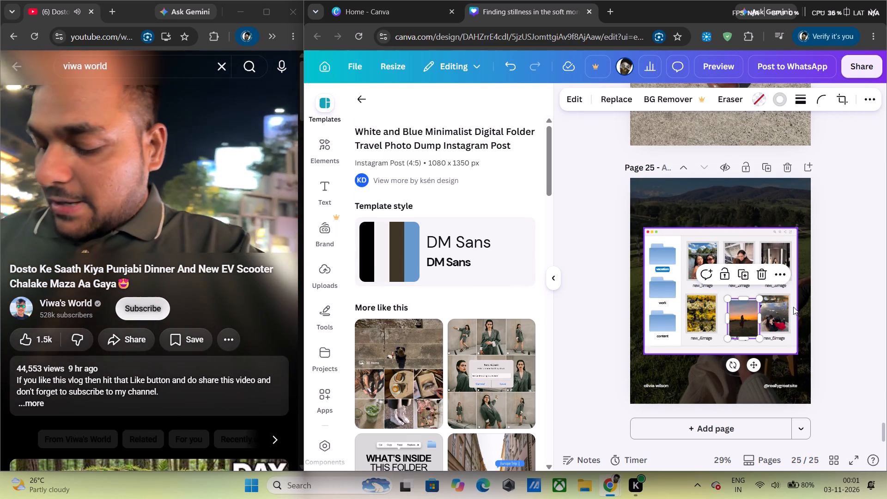
Delete the white folder window with its folders, photos and file labels from page 25.
left_click_drag(838, 242, 620, 372)
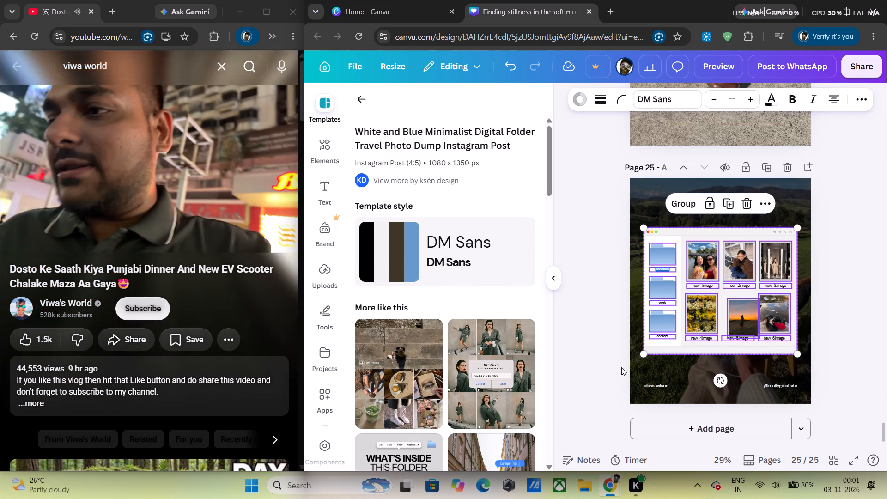
key("Delete")
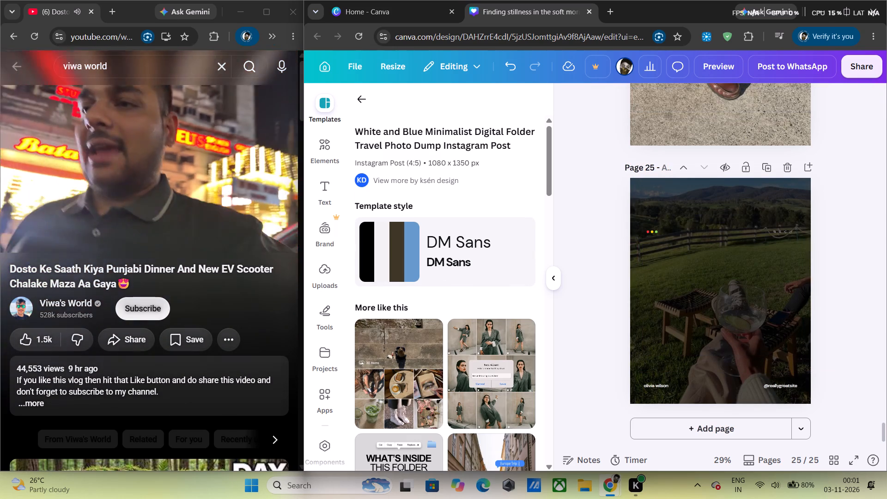
Set the brightness of page 25's dark meadow background photo to 15.
left_click(688, 316)
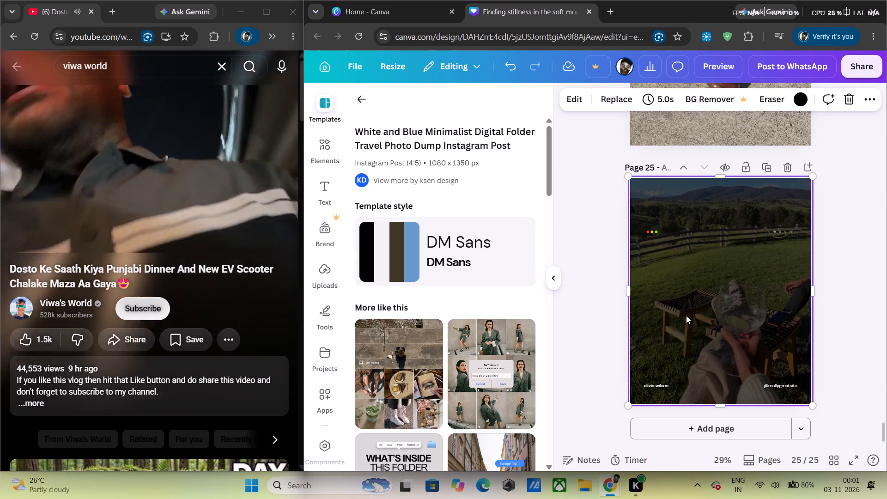
left_click(574, 97)
left_click(586, 158)
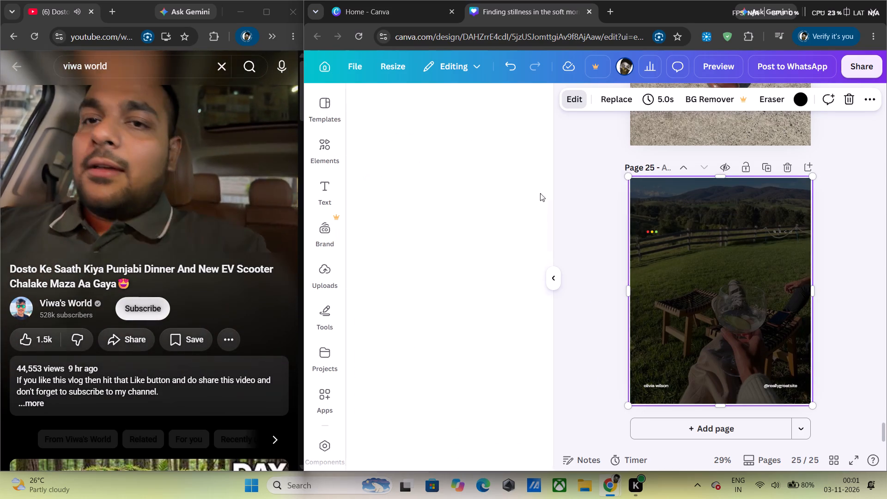
left_click(384, 212)
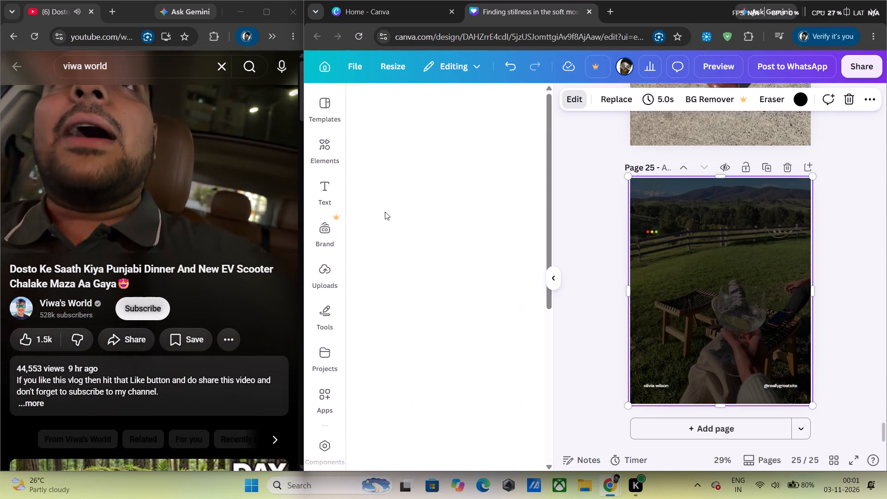
left_click_drag(431, 364, 440, 364)
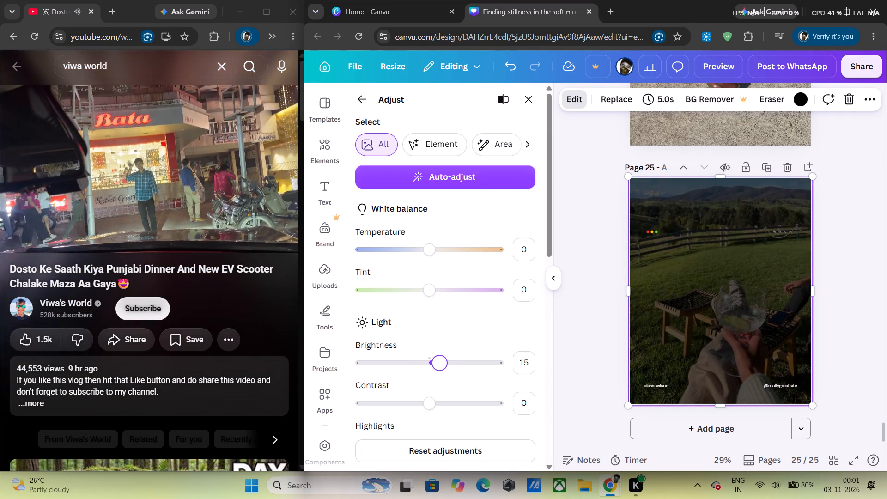
Set the page 25 background photo's brightness to 64, contrast to 65 and highlights to 60.
left_click_drag(440, 364, 497, 358)
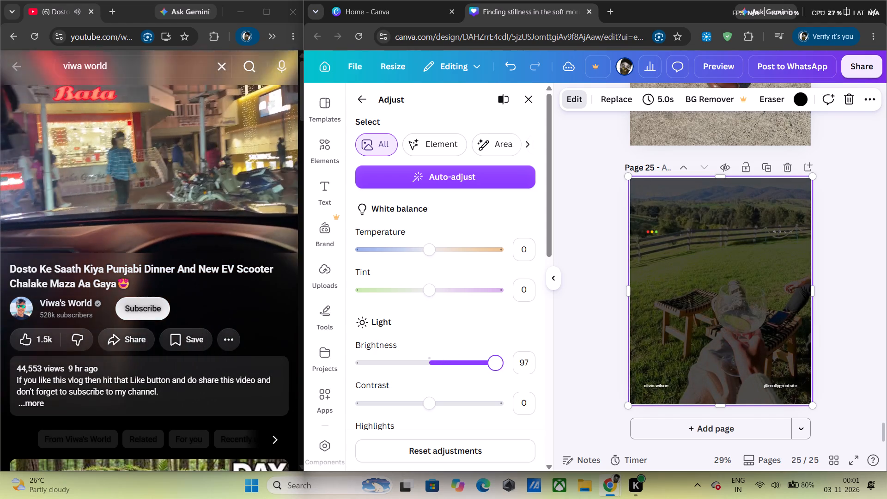
left_click_drag(497, 358, 474, 360)
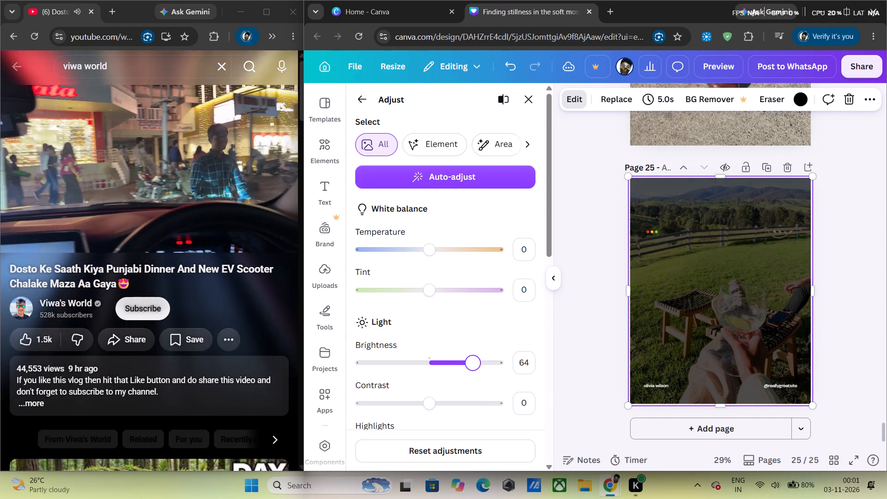
left_click_drag(437, 405, 474, 410)
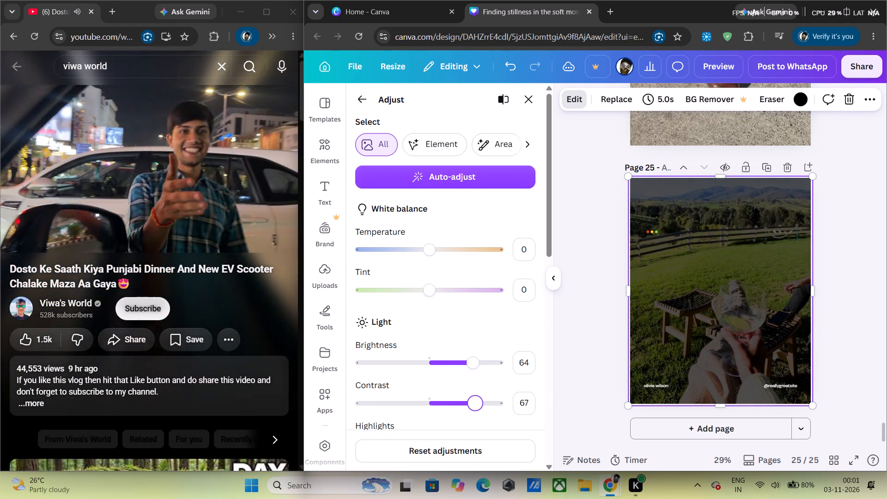
scroll(452, 342, "down", 2)
left_click_drag(436, 328, 463, 329)
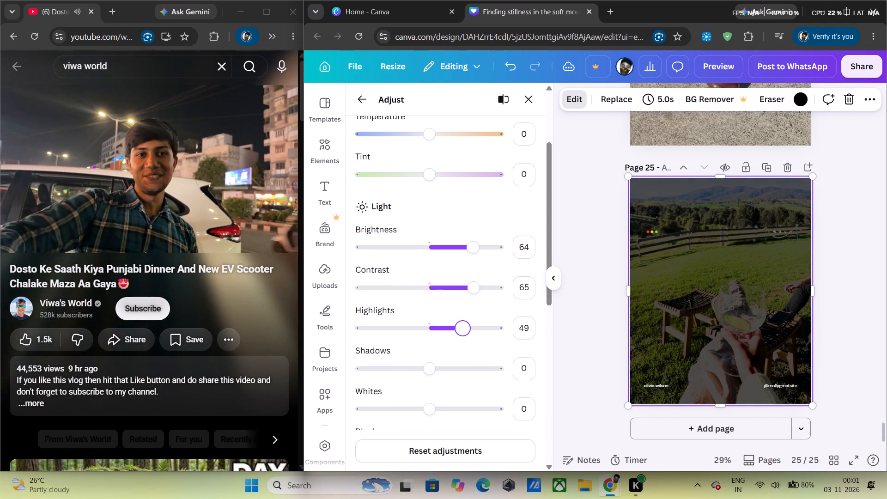
left_click_drag(463, 329, 468, 335)
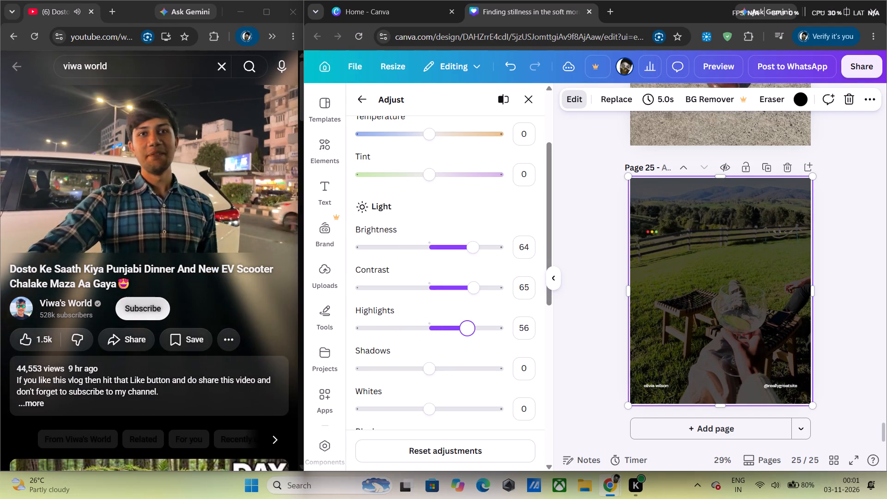
left_click_drag(468, 335, 471, 335)
Set the background photo's shadows to 29, whites to -59 and blacks to -19.
scroll(466, 322, "down", 1)
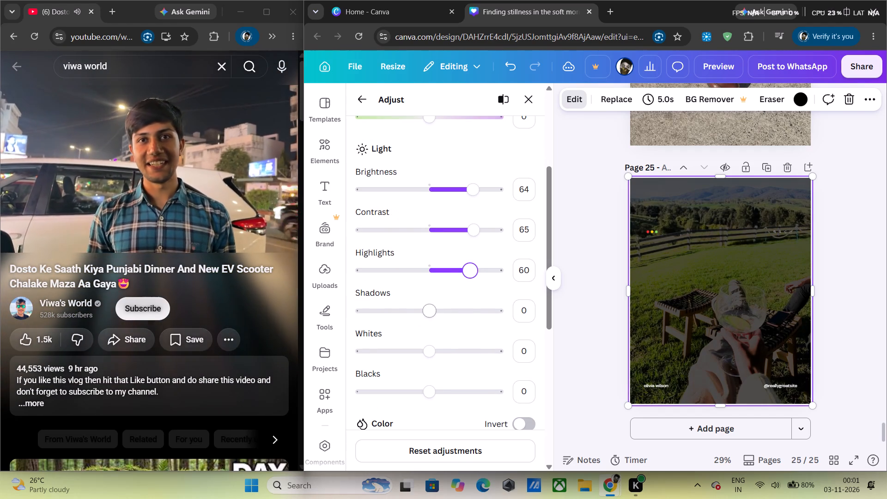
left_click_drag(429, 311, 435, 329)
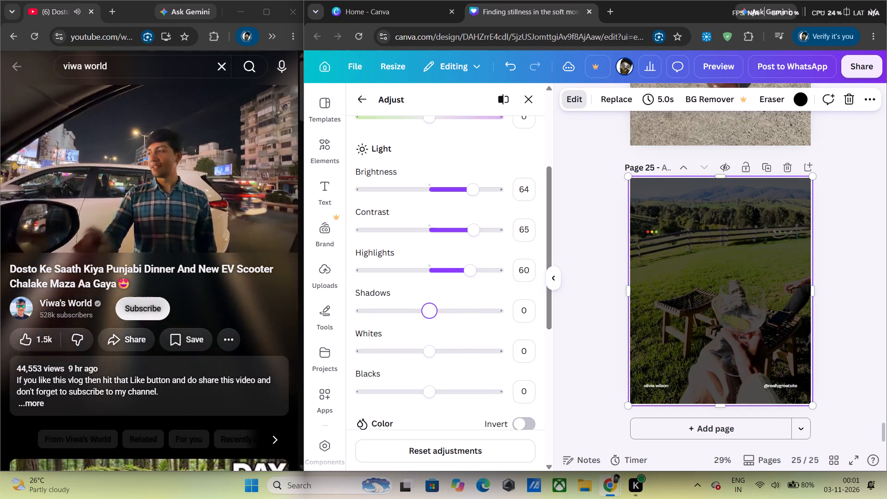
left_click_drag(435, 329, 450, 327)
scroll(449, 326, "down", 1)
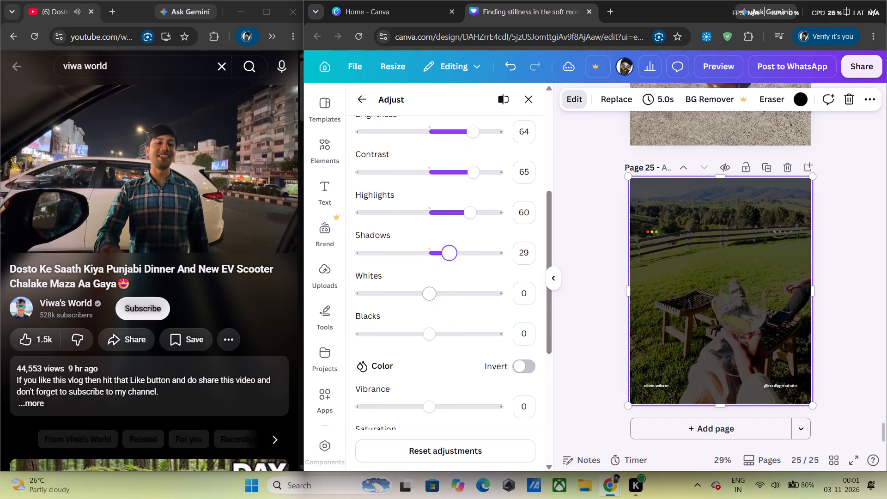
left_click_drag(429, 297, 388, 337)
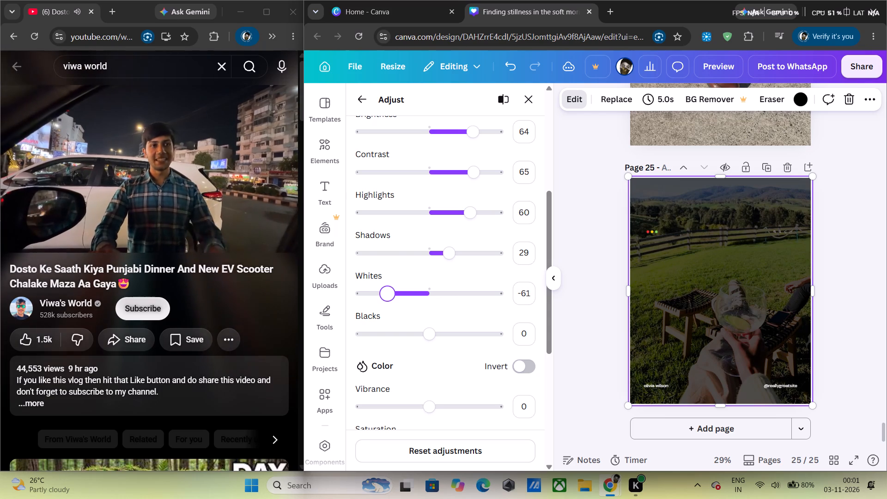
left_click_drag(388, 337, 388, 337)
scroll(410, 314, "down", 1)
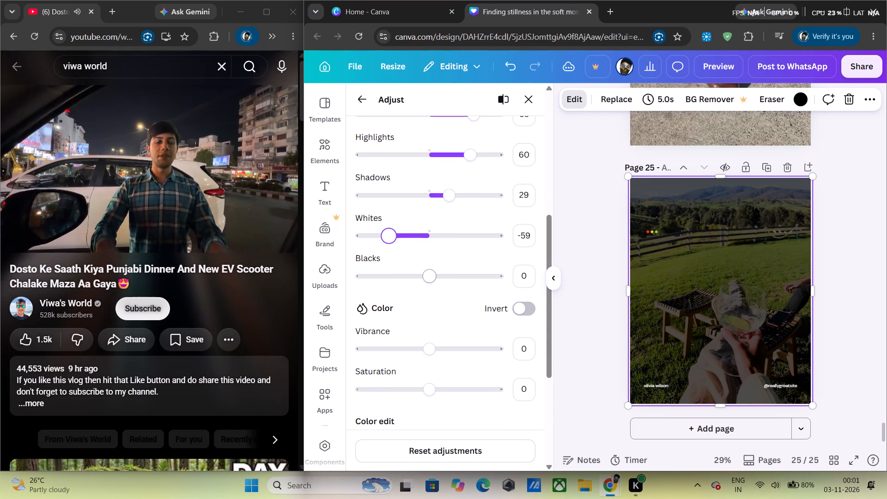
left_click_drag(433, 278, 416, 289)
Set the background photo's vibrance to -27 and saturation to 17.
scroll(419, 292, "down", 1)
left_click_drag(419, 294, 445, 302)
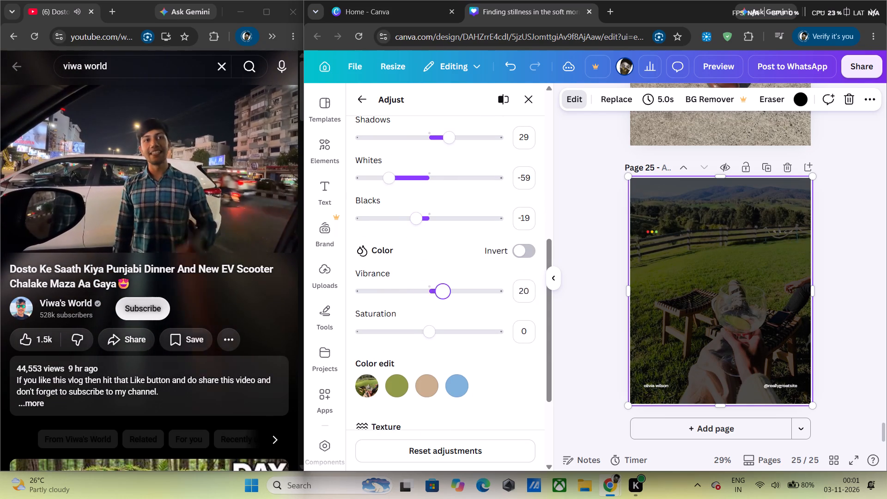
left_click_drag(445, 302, 410, 308)
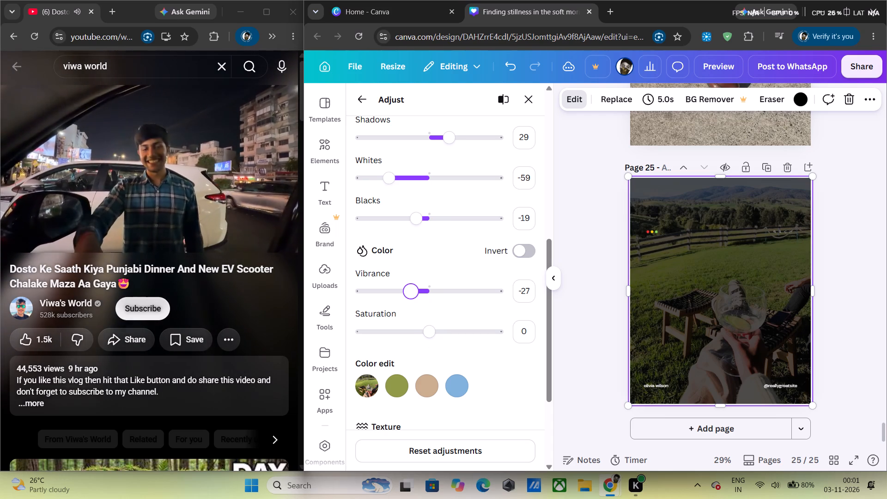
left_click_drag(431, 333, 441, 333)
Set the background photo's sharpness to 31 and increase its clarity.
scroll(440, 333, "down", 3)
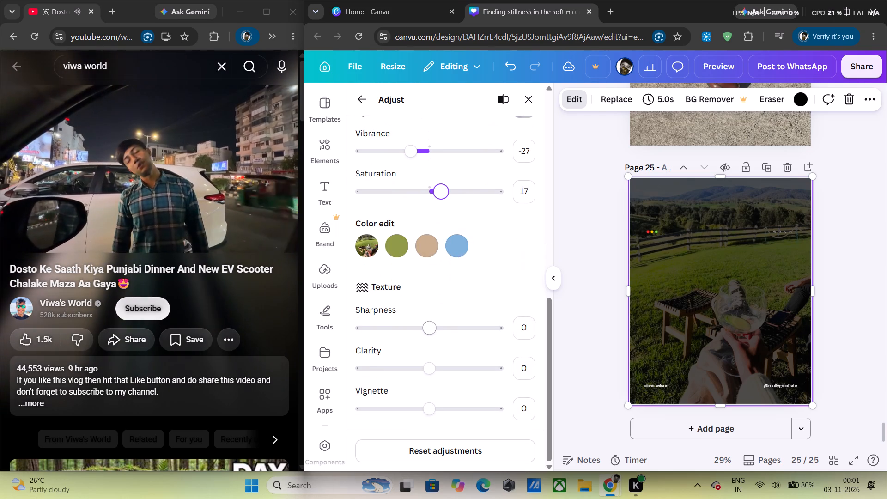
left_click_drag(428, 320, 451, 327)
scroll(450, 323, "down", 1)
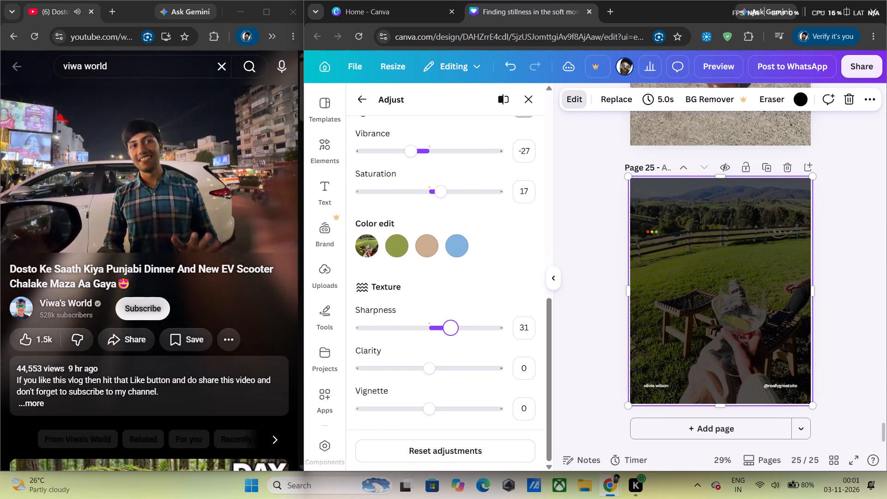
left_click_drag(428, 365, 462, 366)
Apply the Natural filter to the meadow background photo on page 25.
scroll(385, 244, "up", 9)
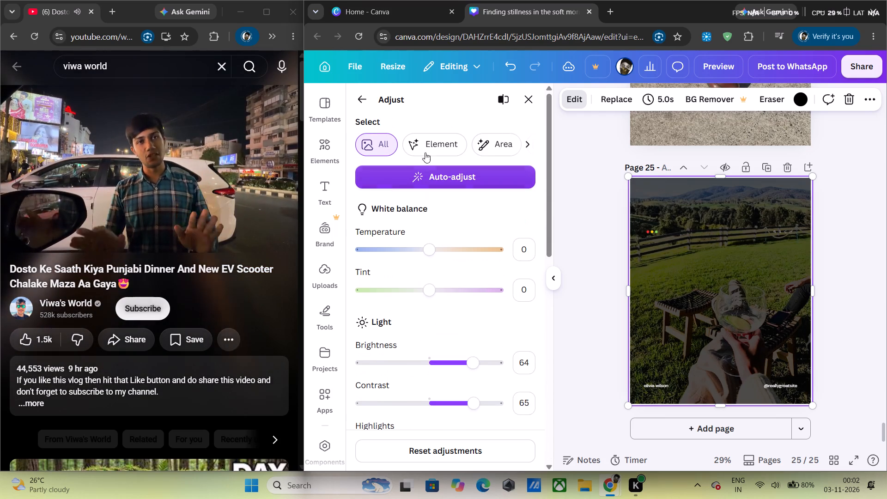
left_click(359, 103)
scroll(433, 275, "down", 2)
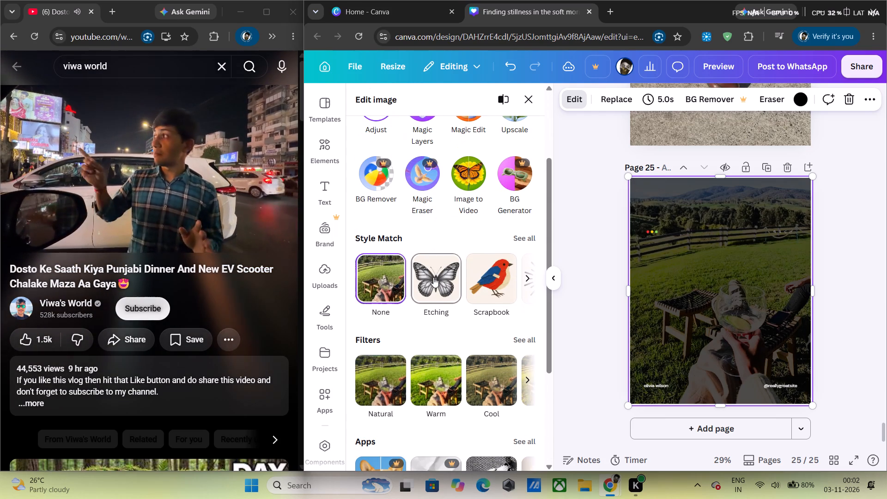
scroll(433, 277, "down", 1)
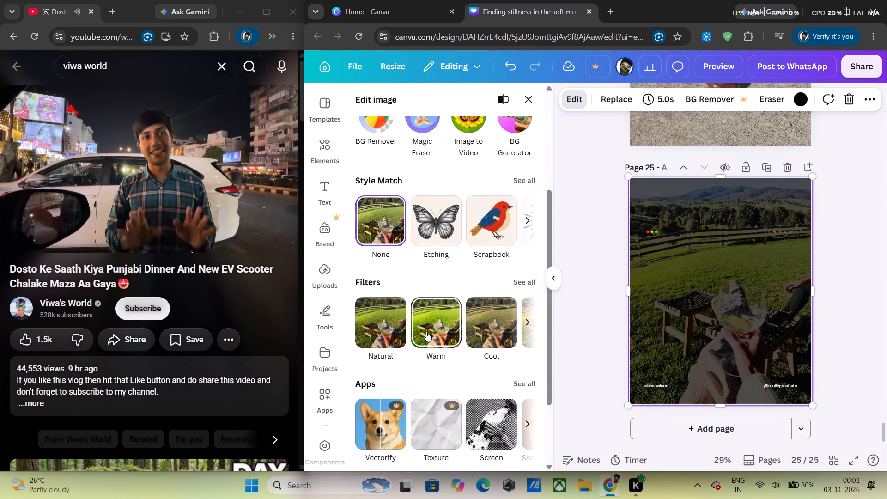
left_click(388, 327)
left_click_drag(492, 247, 475, 252)
left_click(529, 106)
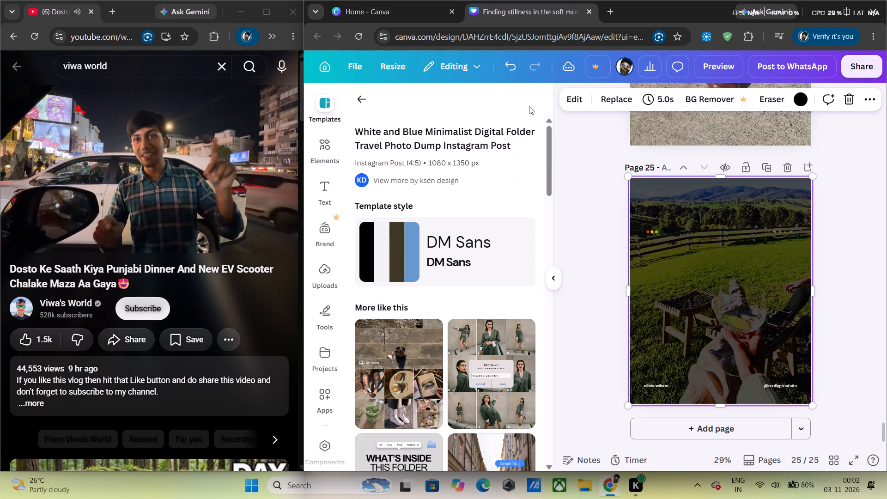
left_click(652, 384)
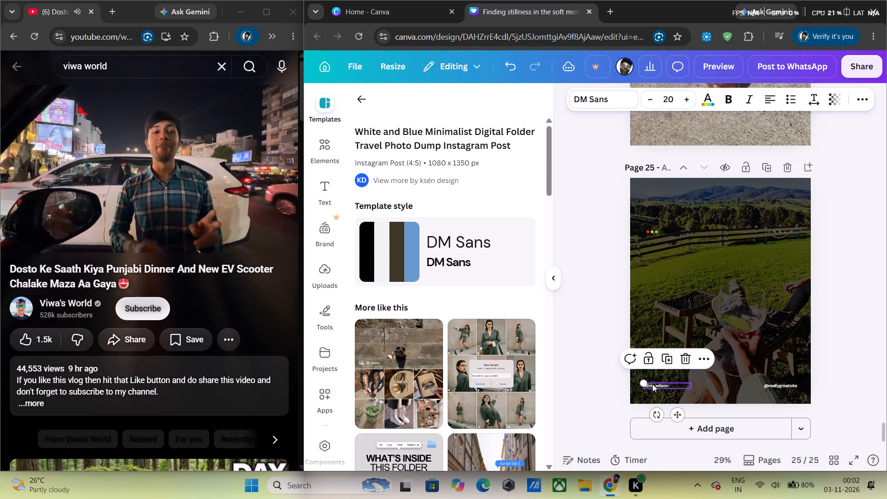
left_click(688, 360)
left_click(776, 382)
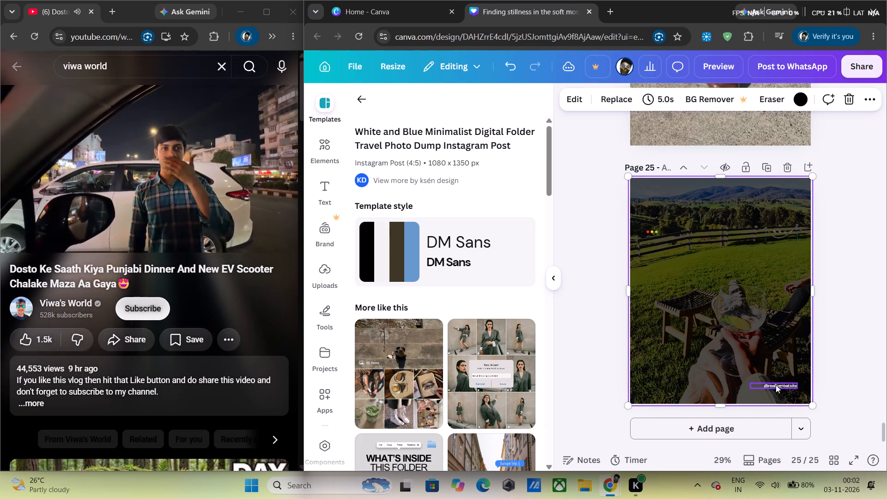
left_click(776, 385)
left_click(788, 357)
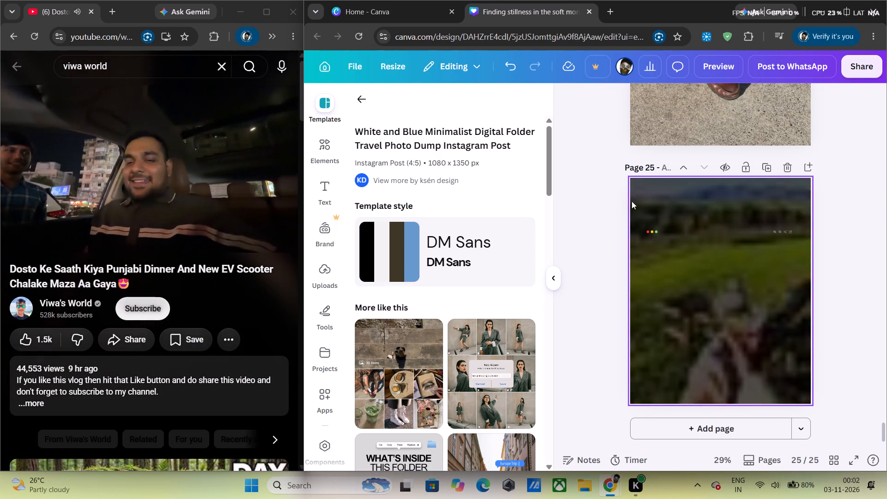
Delete the group of small red, yellow and green dots on page 25.
left_click(656, 232)
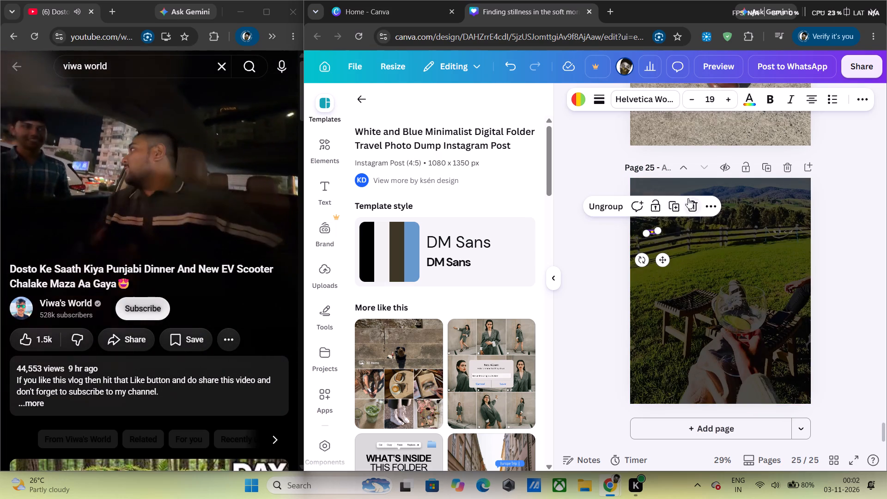
left_click(689, 203)
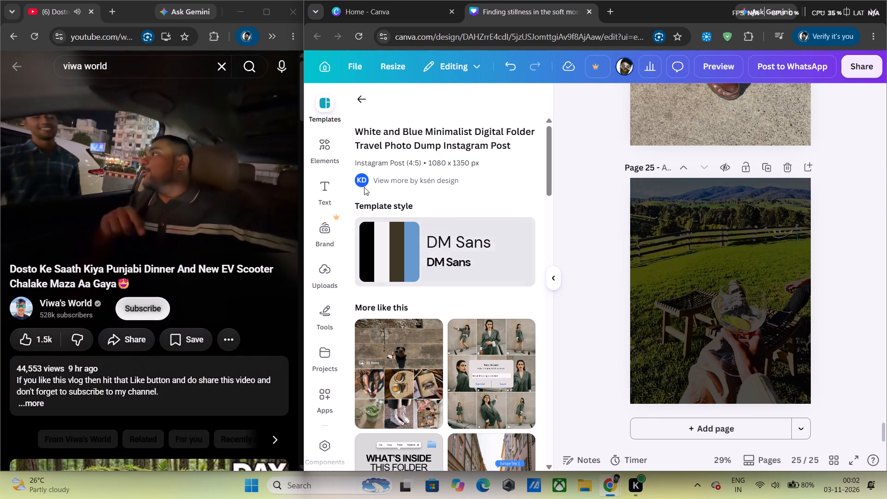
Add the hanging green willow leaves graphic from the recently used elements to page 25.
left_click(360, 109)
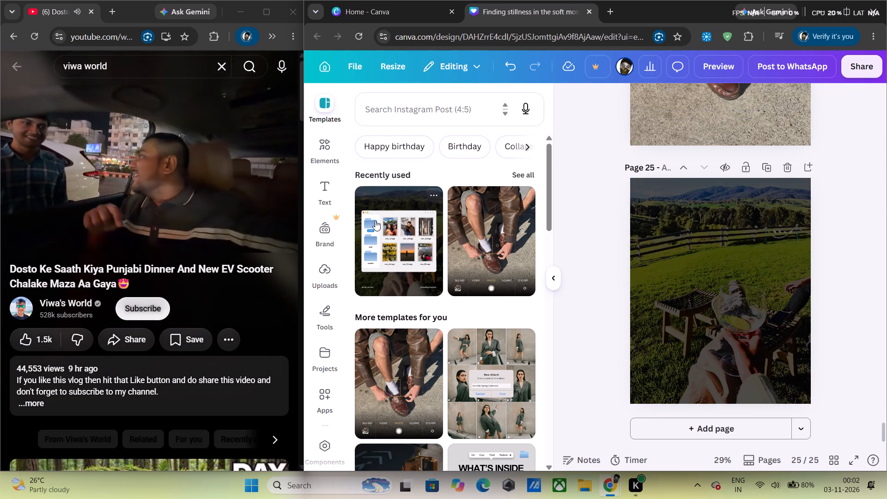
left_click(317, 151)
scroll(471, 315, "down", 2)
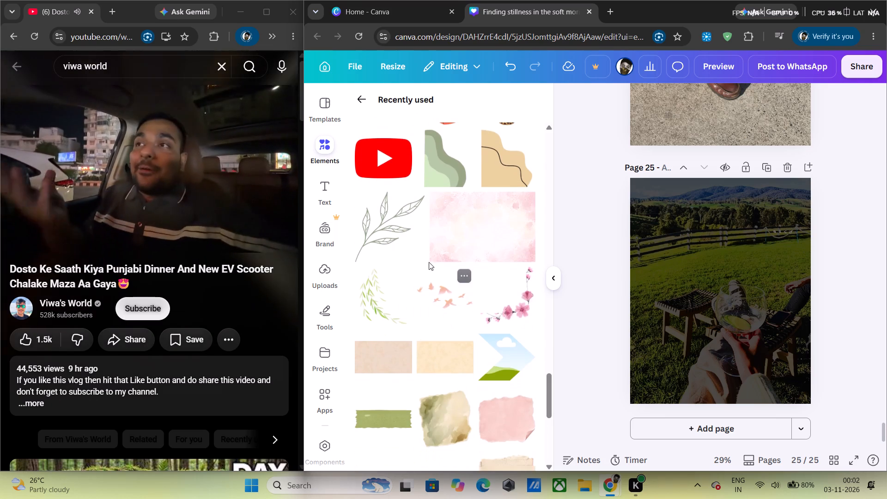
scroll(406, 201, "down", 4)
scroll(409, 215, "up", 3)
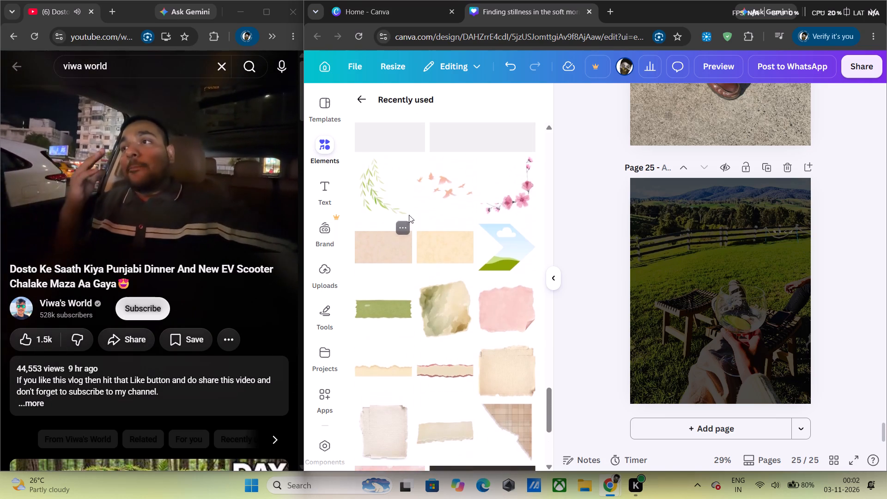
scroll(409, 215, "up", 1)
left_click(377, 295)
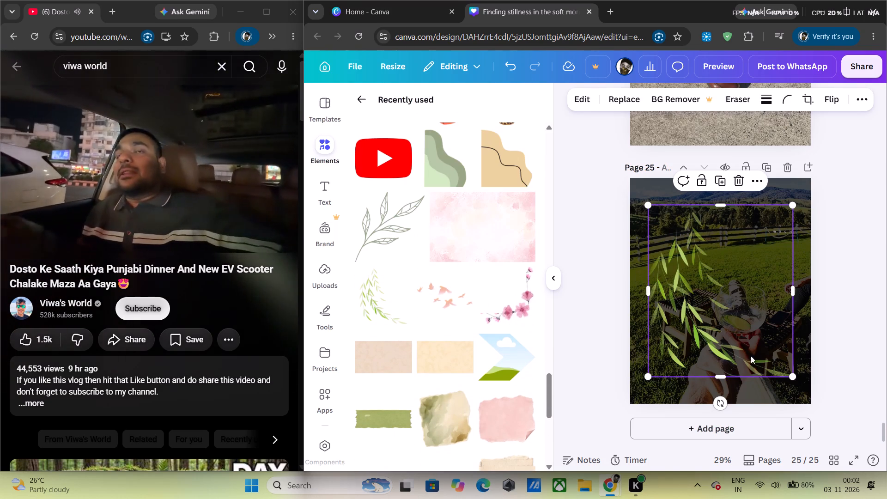
Shrink the leaves graphic to about 450 px wide, rotate it counterclockwise and place it over page 25's upper-left corner.
left_click_drag(794, 377, 697, 320)
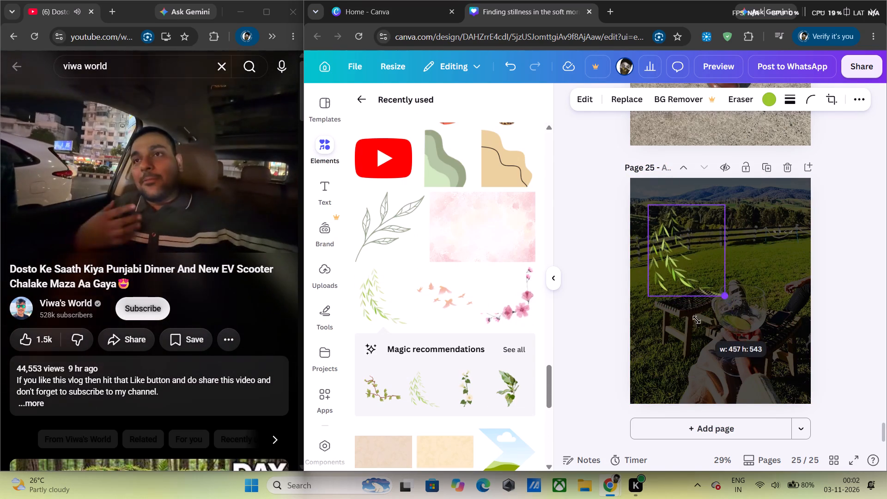
left_click_drag(697, 320, 695, 318)
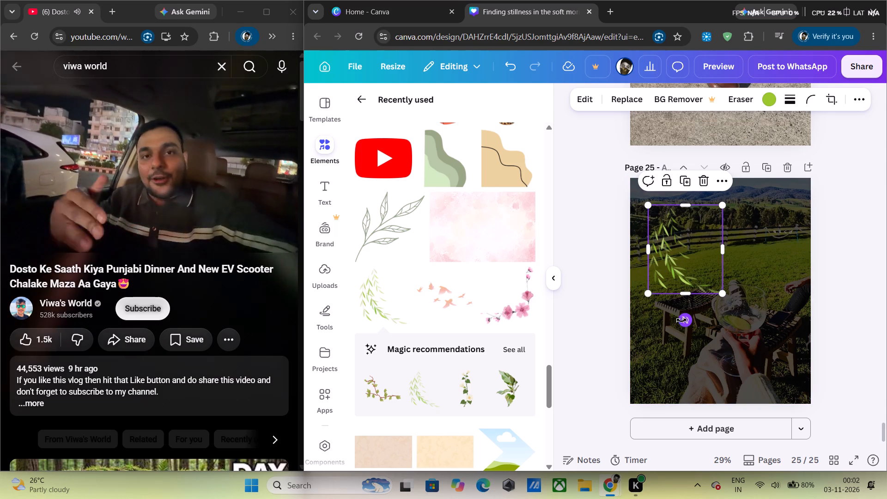
left_click_drag(682, 320, 729, 312)
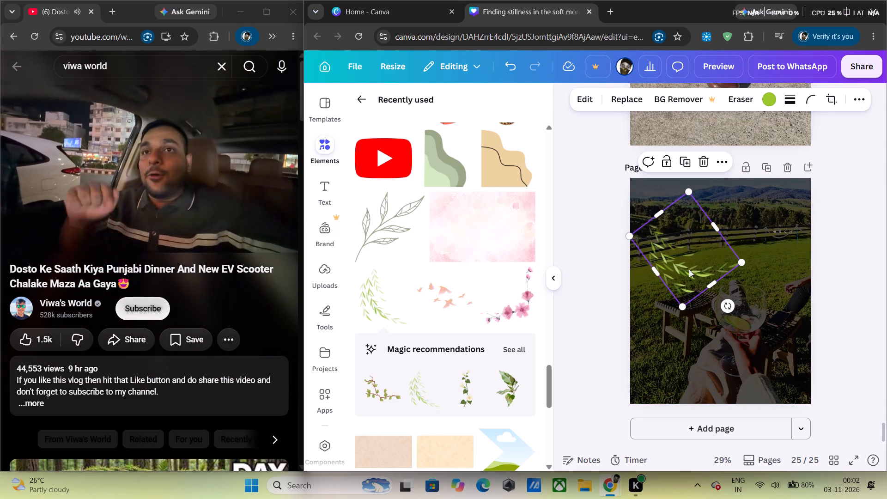
left_click_drag(685, 262, 665, 202)
Recolour the leaves, trying maroon before settling on the darkest green from the leaf graphic's own photo colours.
left_click(769, 101)
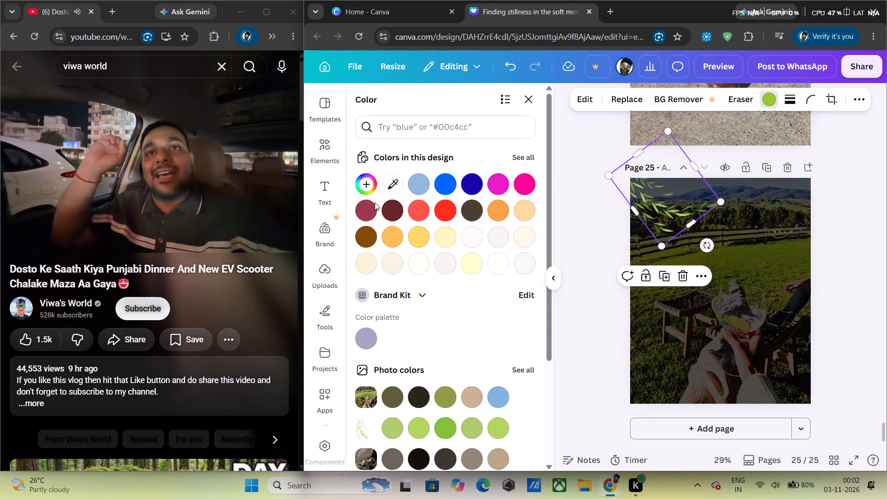
left_click(375, 202)
left_click(375, 202)
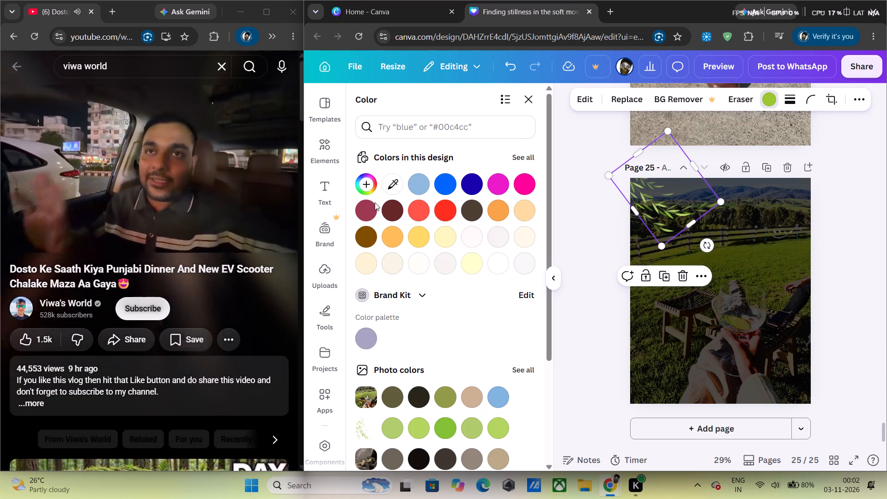
left_click(372, 207)
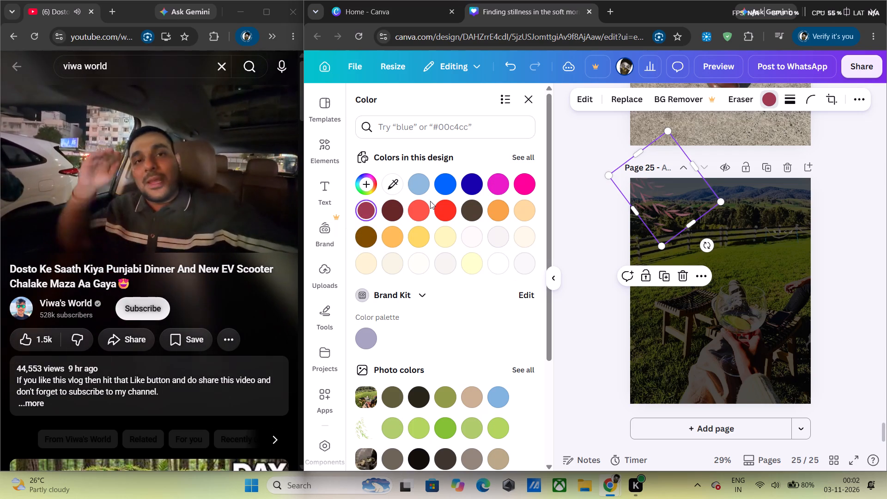
left_click(452, 426)
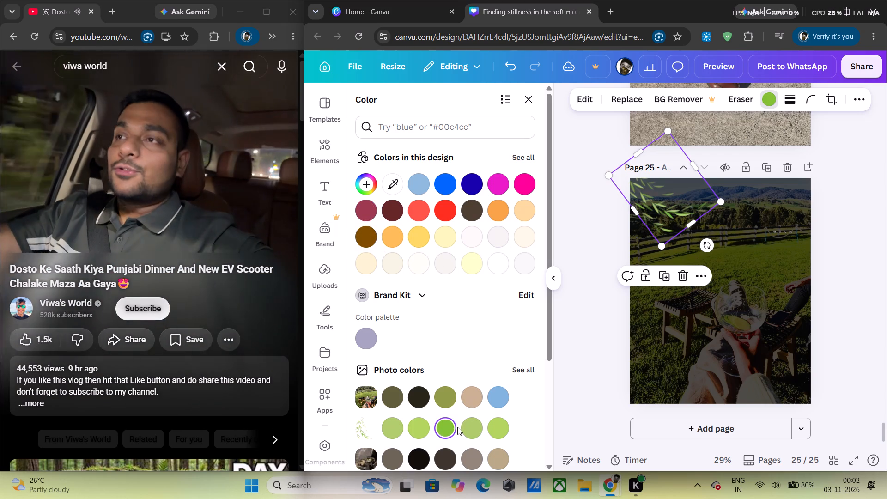
left_click(580, 274)
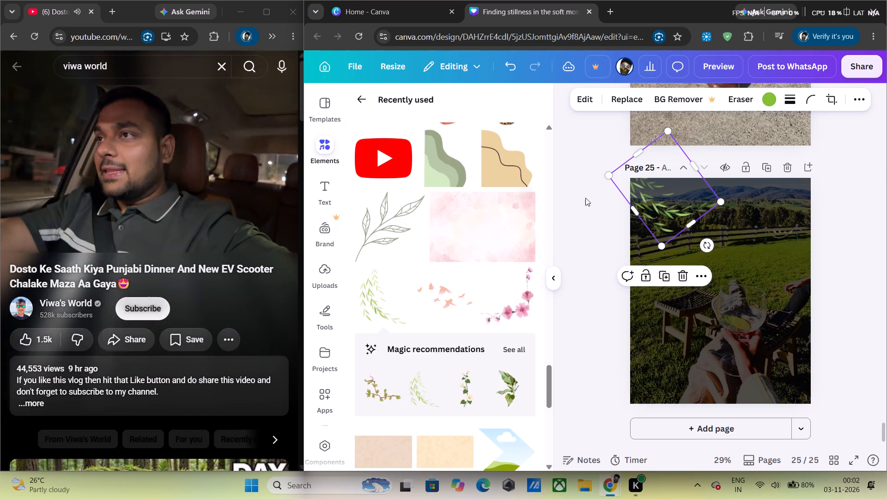
Add the layered green wavy shape from recently used elements to page 25, shrink it, turn it upside down and fit it over the upper-right corner.
left_click(605, 185)
scroll(742, 277, "down", 1)
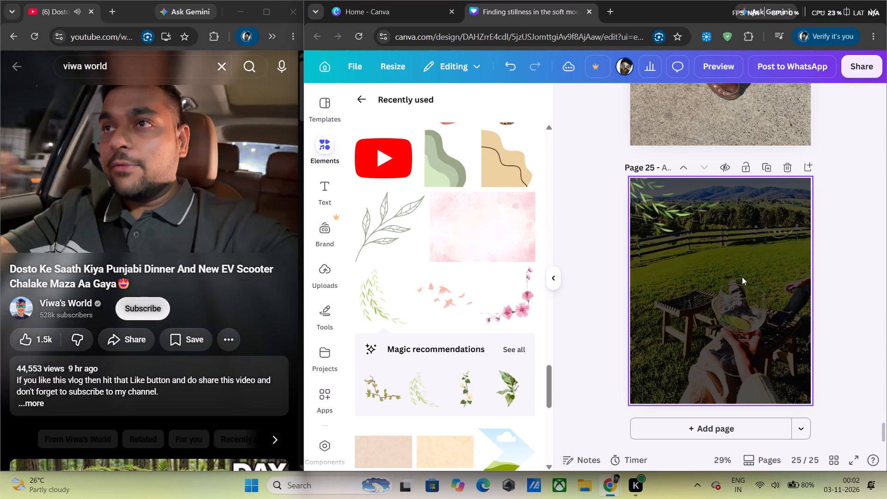
scroll(601, 282, "down", 2)
scroll(560, 283, "down", 1)
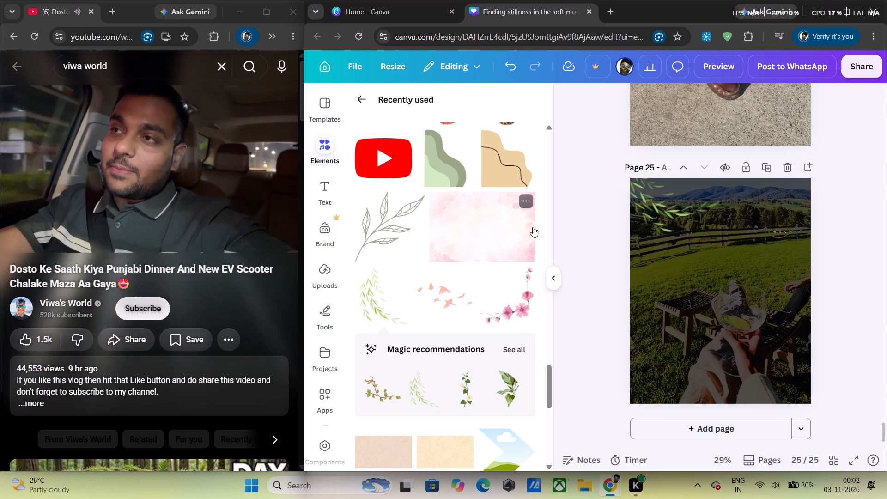
left_click(456, 168)
left_click_drag(792, 384, 792, 383)
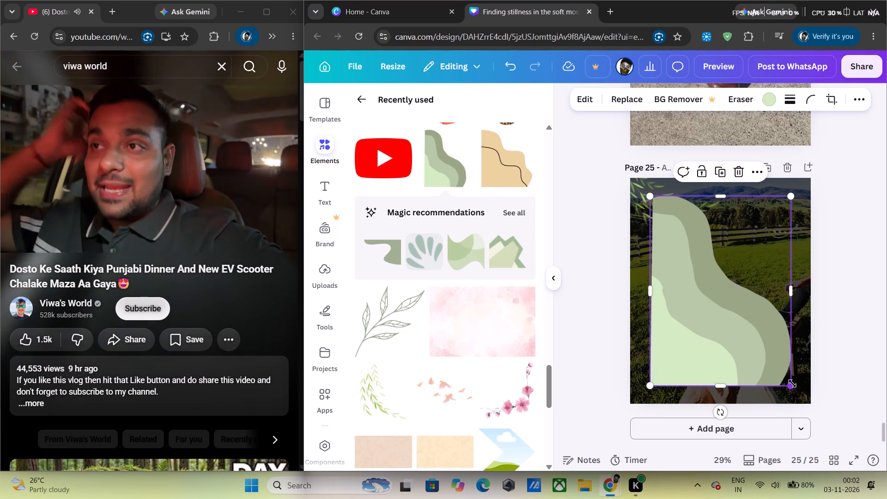
left_click_drag(792, 383, 681, 288)
left_click_drag(678, 299, 673, 298)
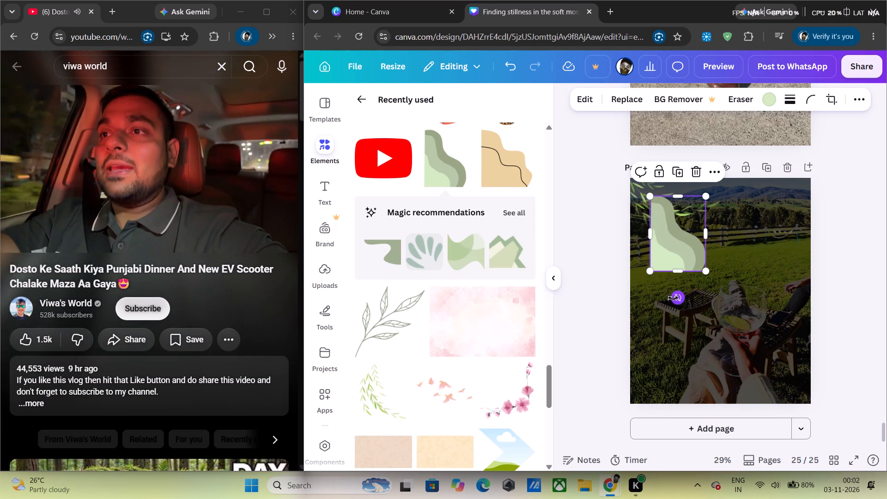
left_click_drag(673, 298, 677, 168)
left_click_drag(686, 229, 794, 214)
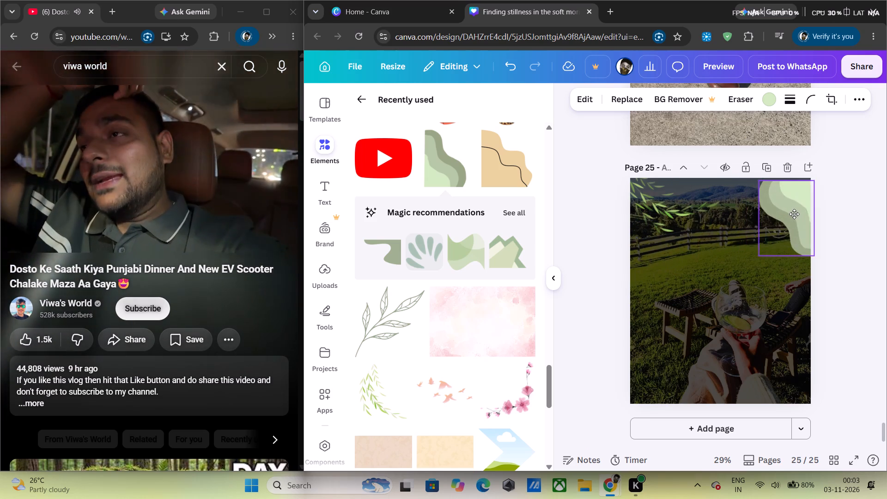
left_click_drag(794, 214, 799, 204)
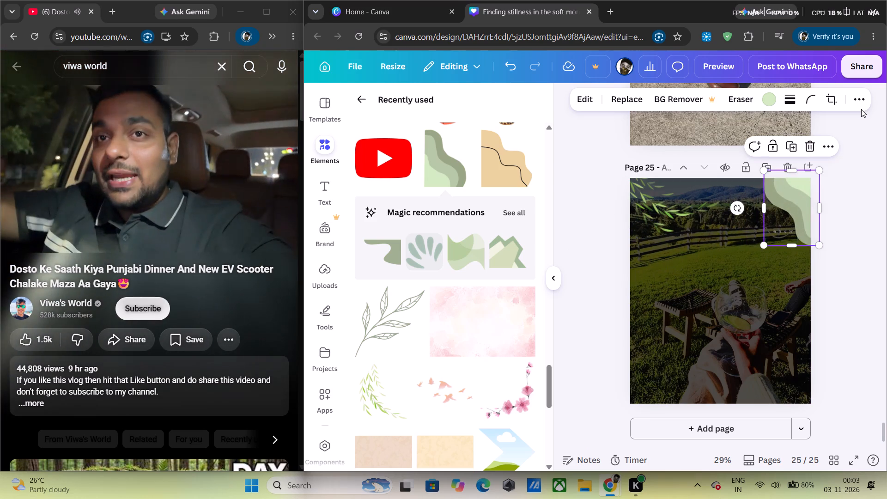
Set the green wavy shape's transparency to 69.
left_click(858, 104)
left_click(722, 121)
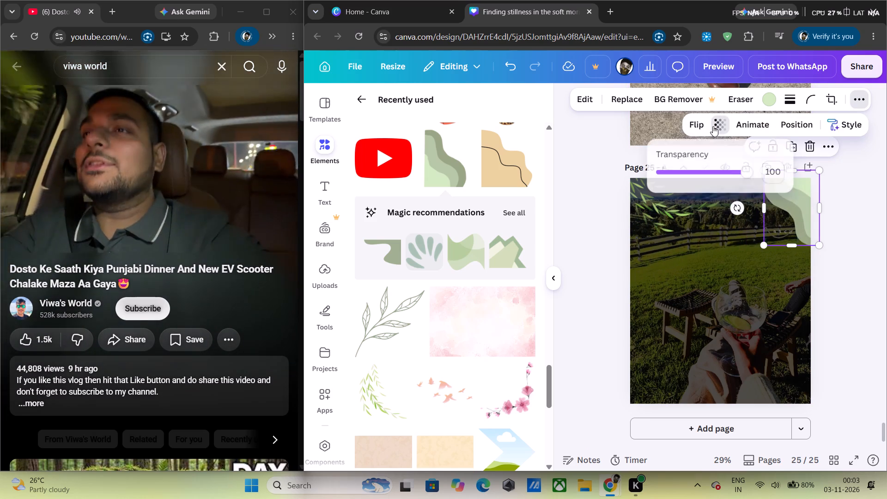
left_click(724, 168)
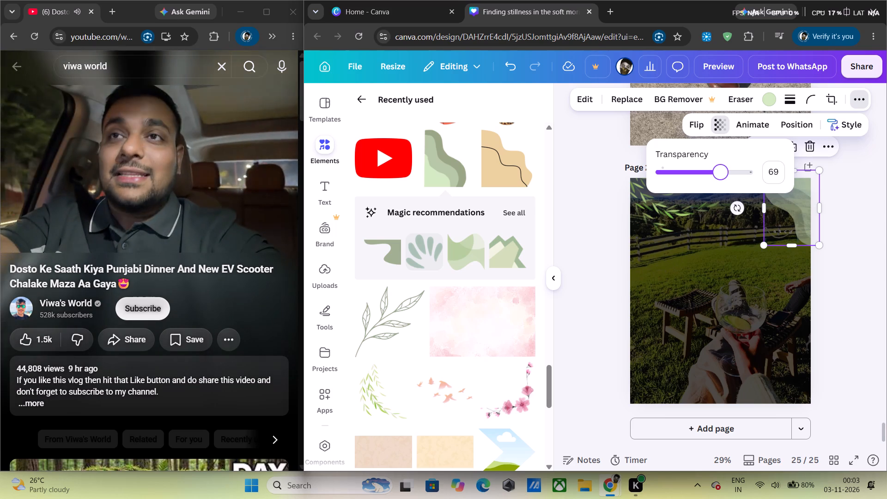
left_click(843, 227)
left_click(843, 227)
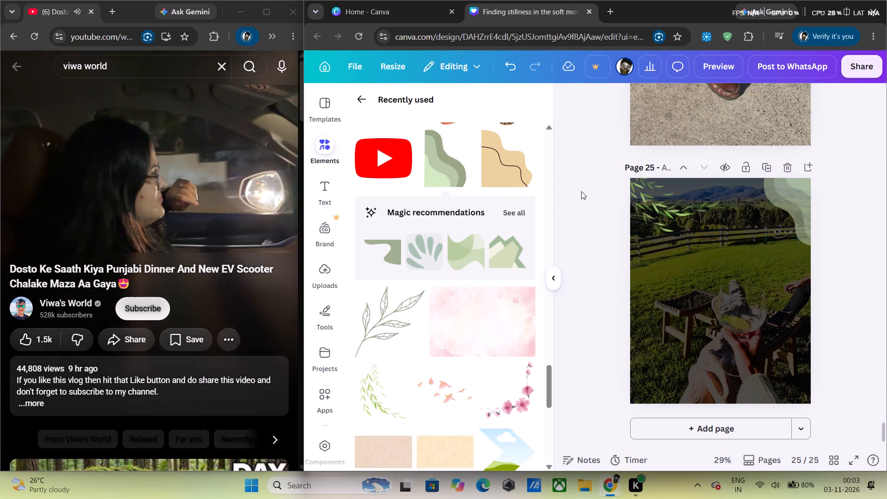
Add the beige wavy shape with the black line to page 25, turn it upside down and place it over the upper-right corner.
left_click(502, 183)
left_click_drag(719, 357, 701, 354)
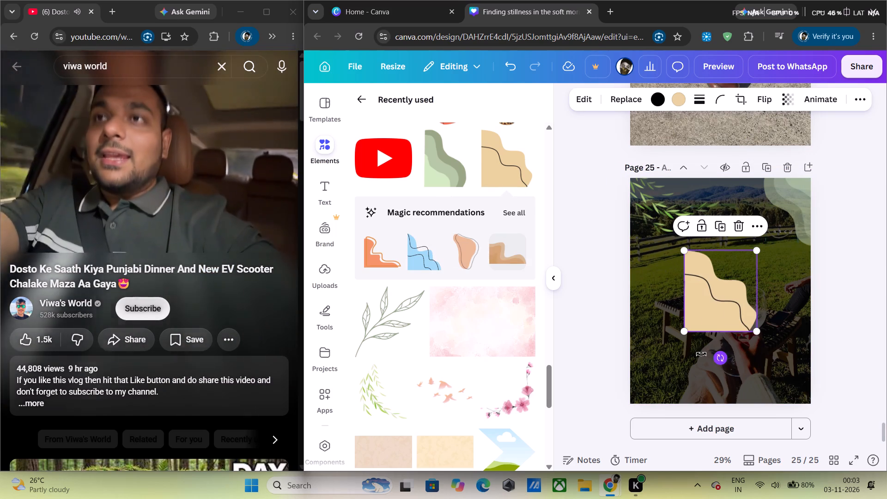
left_click_drag(701, 354, 717, 211)
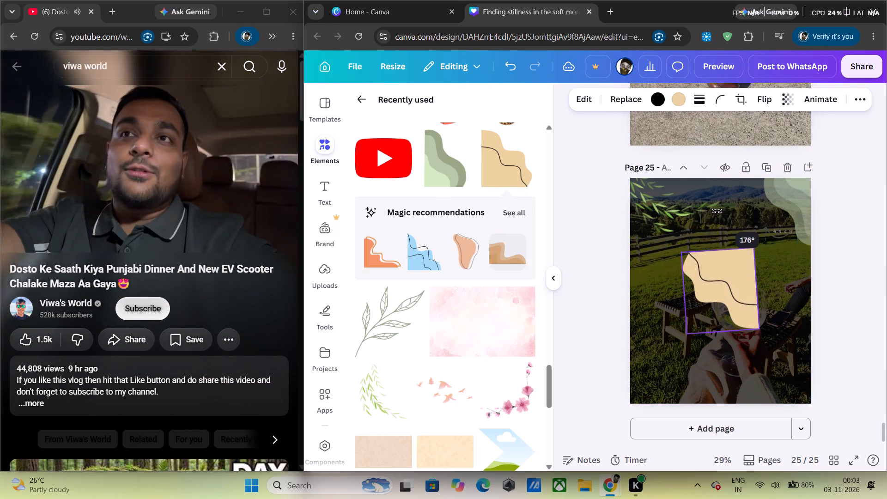
left_click_drag(717, 211, 722, 211)
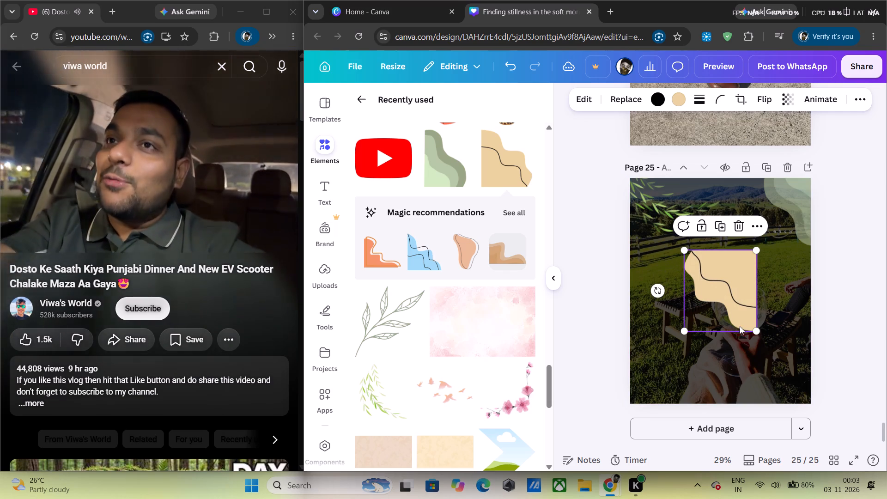
left_click_drag(730, 309, 790, 237)
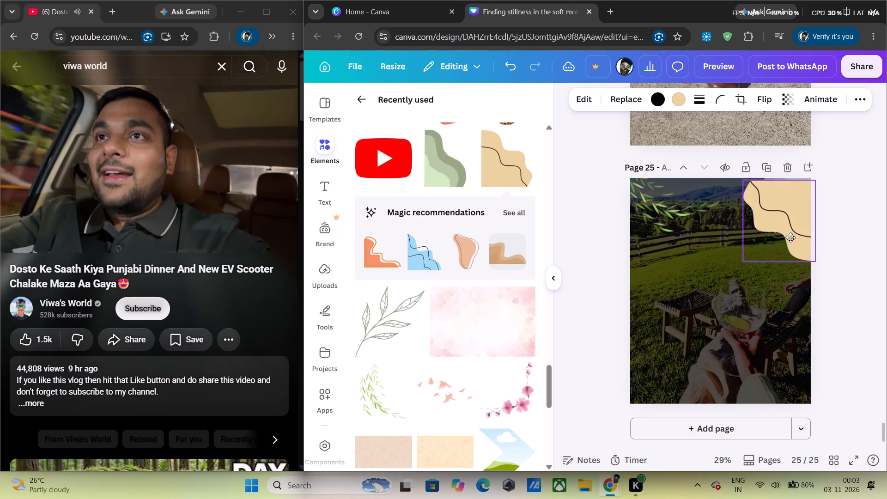
left_click_drag(790, 237, 794, 232)
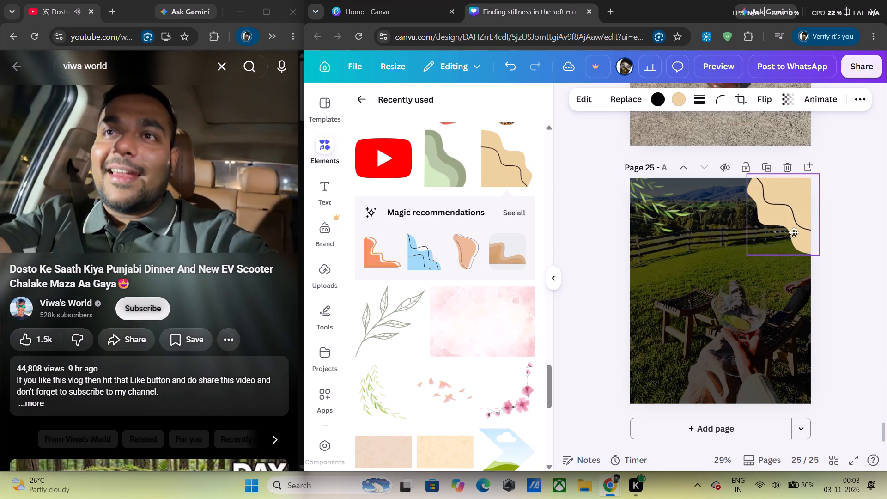
left_click_drag(794, 232, 794, 231)
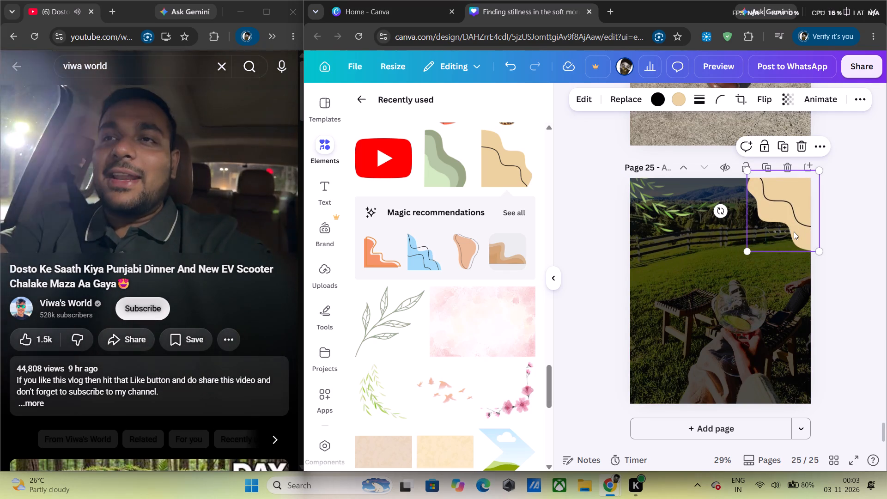
Move the green wavy shape above the beige one in page 25's layer order.
key("alt+1")
left_click_drag(466, 243, 466, 243)
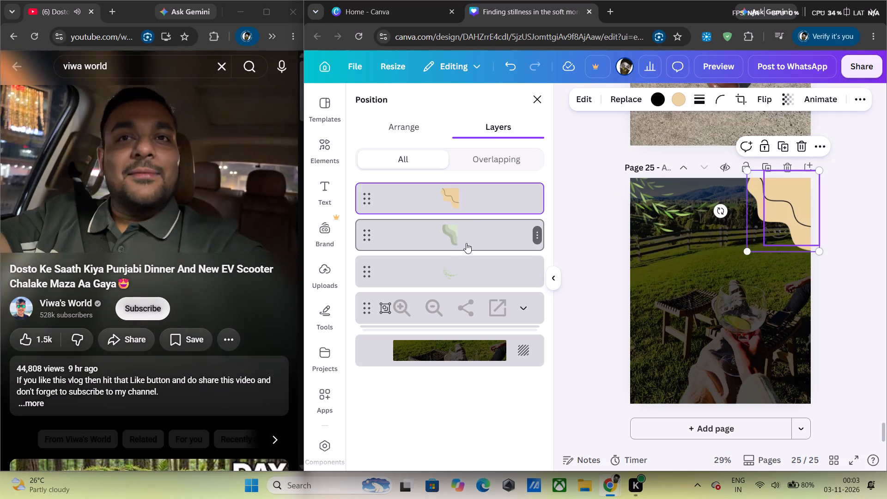
left_click_drag(466, 243, 473, 199)
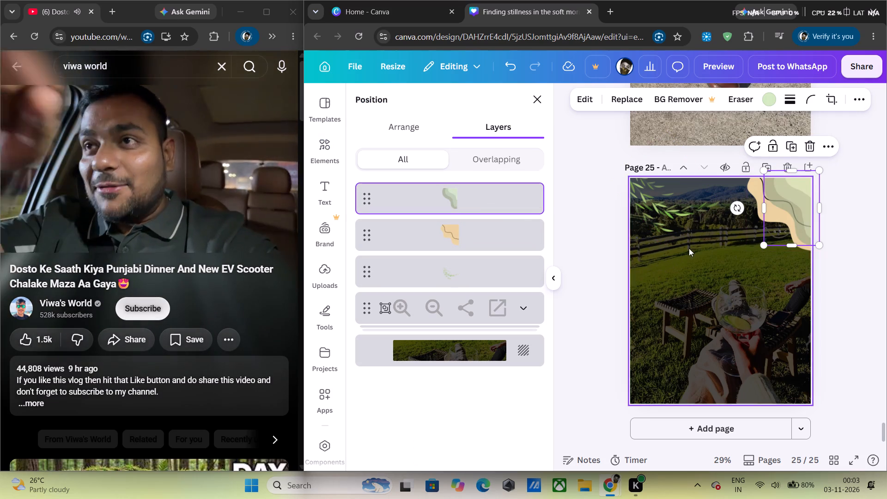
left_click(535, 104)
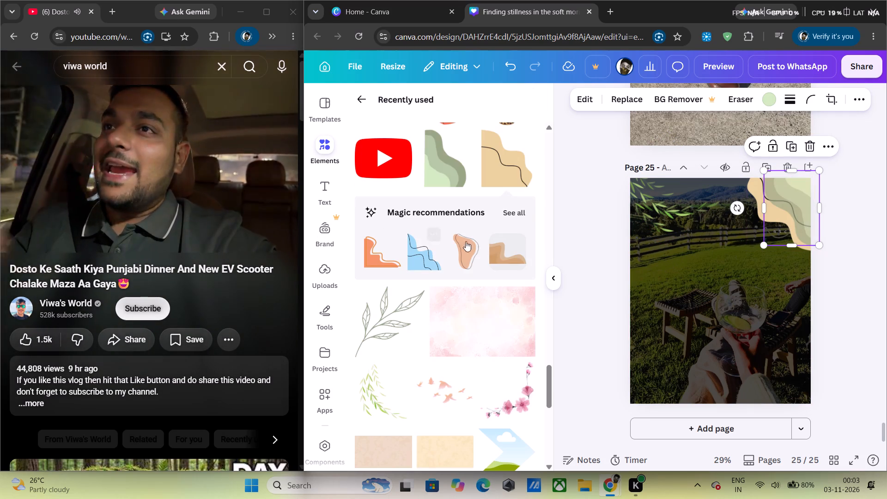
Add the recommended orange wavy corner shape to page 25, turn it upside down and make it partly transparent.
left_click(369, 268)
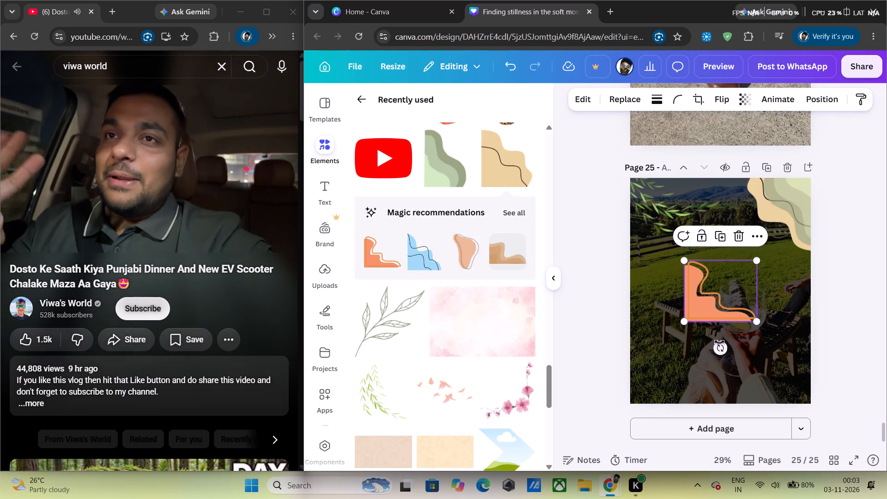
left_click_drag(719, 351, 723, 213)
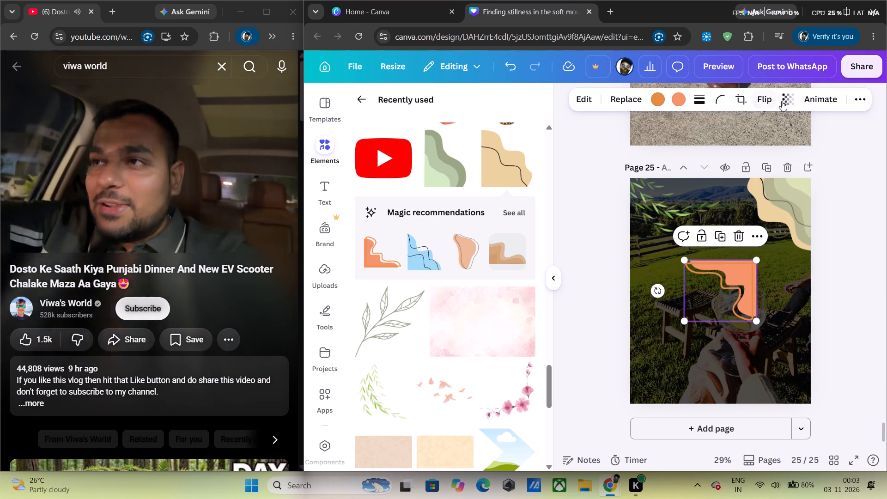
left_click(787, 101)
left_click_drag(805, 143, 797, 145)
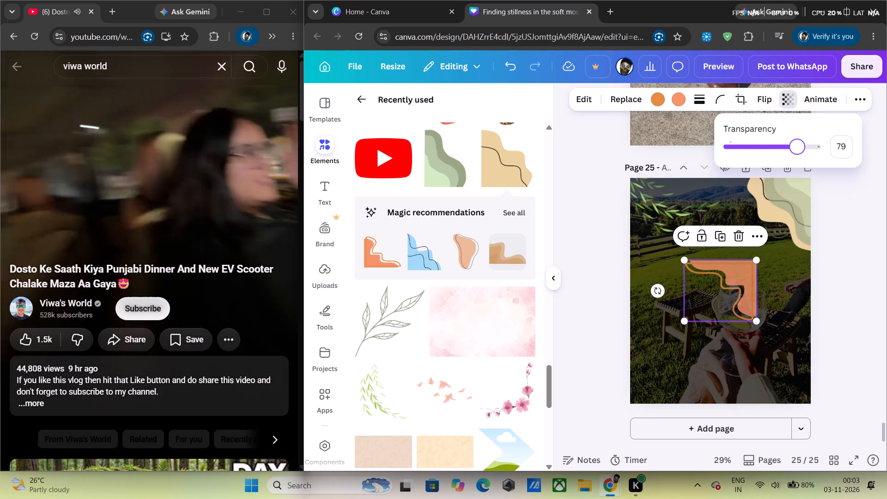
left_click_drag(797, 145, 791, 151)
Place the orange shape over the beige and green shapes in page 25's upper-right corner.
left_click_drag(733, 290, 806, 207)
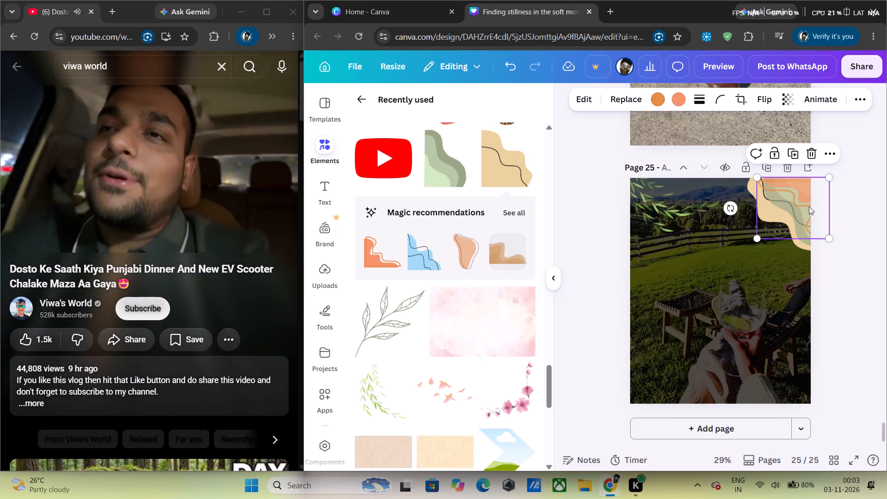
left_click_drag(802, 196, 796, 197)
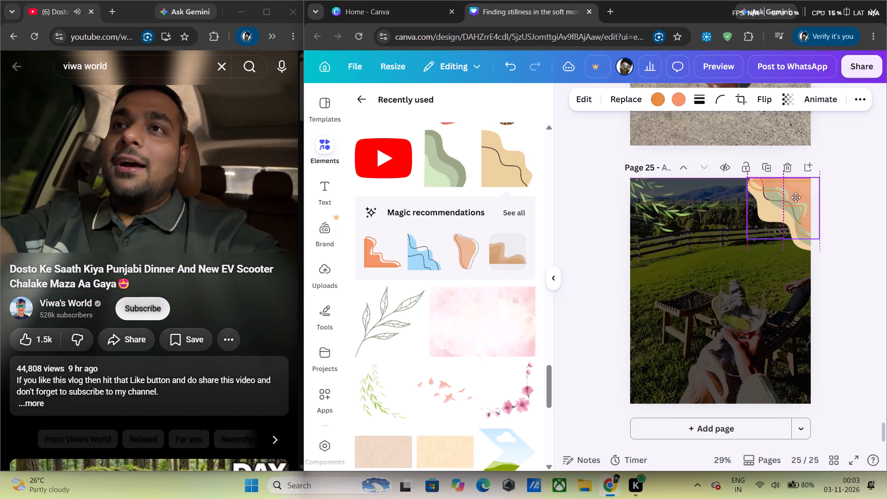
left_click_drag(796, 197, 797, 198)
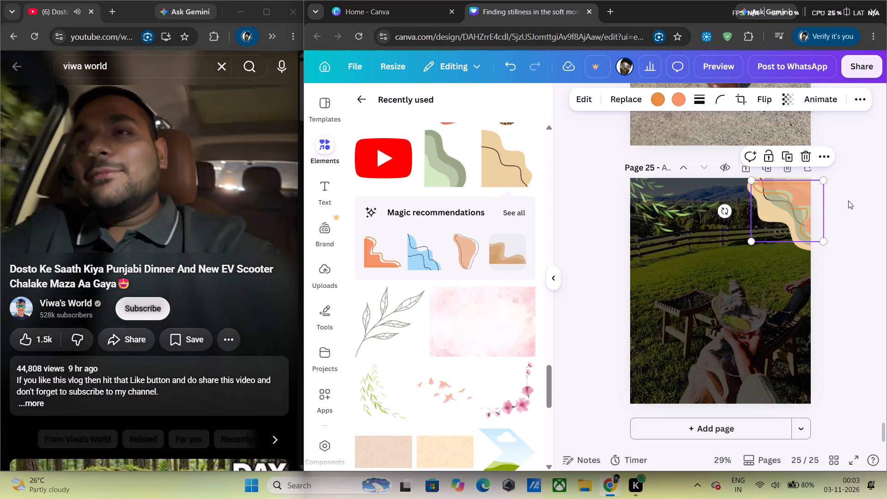
left_click(848, 200)
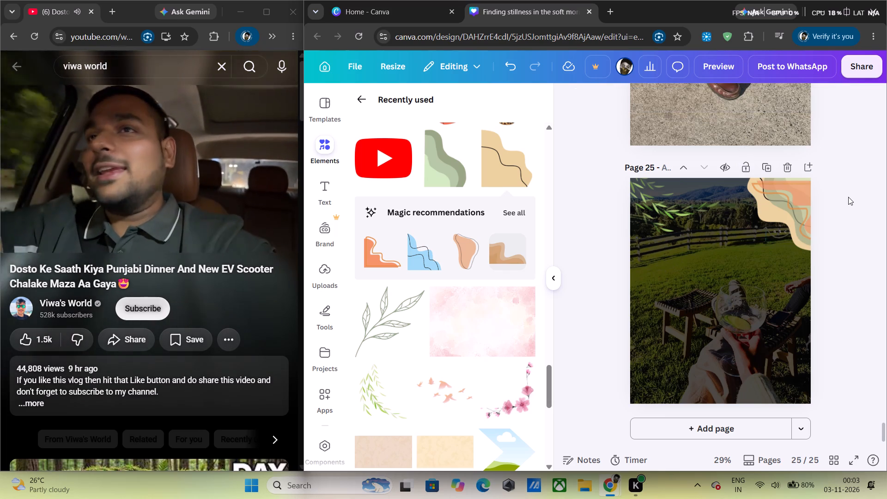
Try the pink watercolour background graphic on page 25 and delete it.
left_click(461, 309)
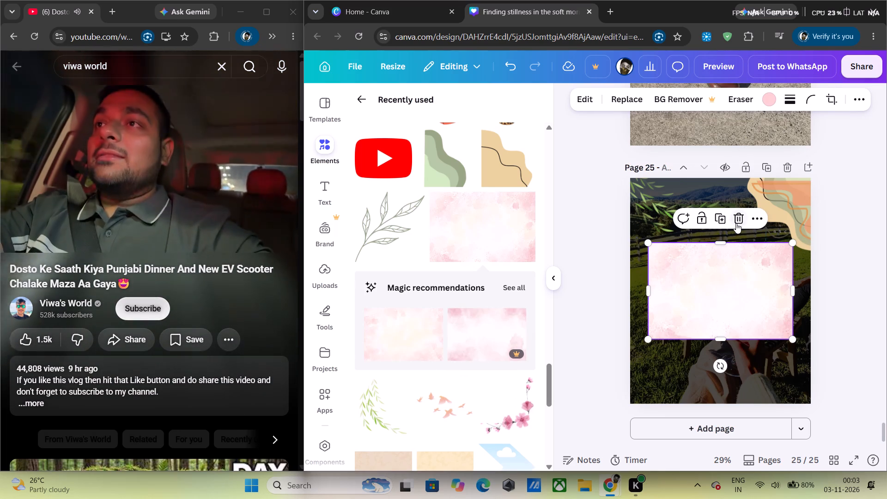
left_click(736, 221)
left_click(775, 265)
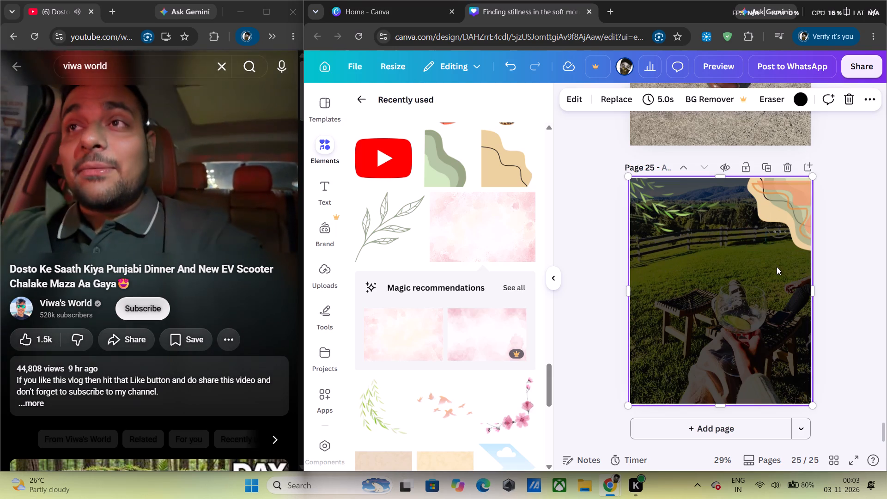
Reposition the orange shape so its sides line up with the beige shape in page 25's upper-right corner.
left_click(762, 229)
left_click_drag(760, 229, 668, 334)
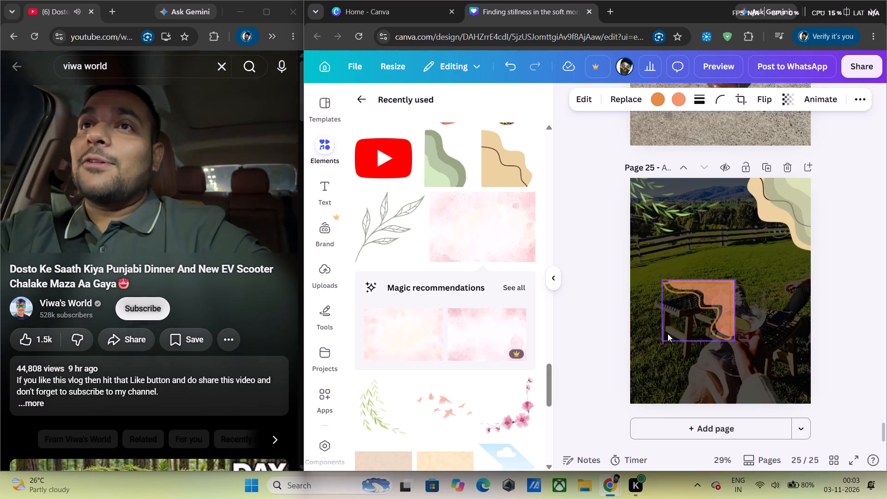
left_click_drag(668, 334, 668, 333)
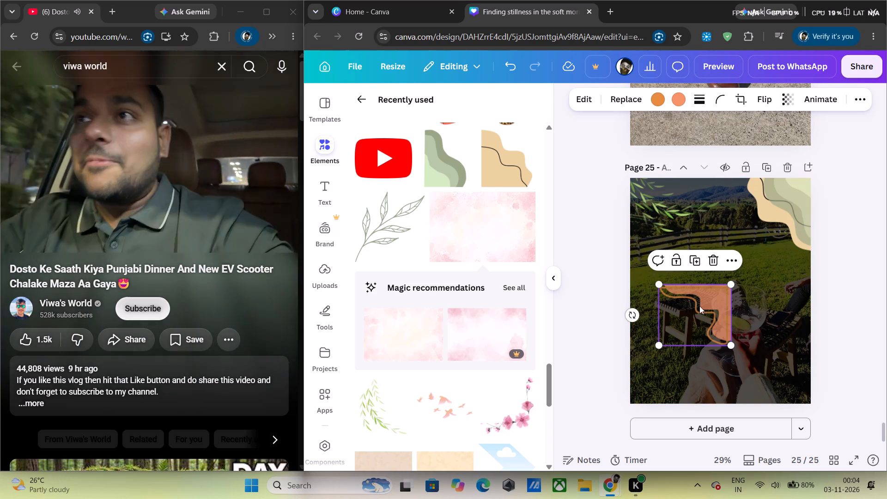
left_click_drag(702, 304, 800, 195)
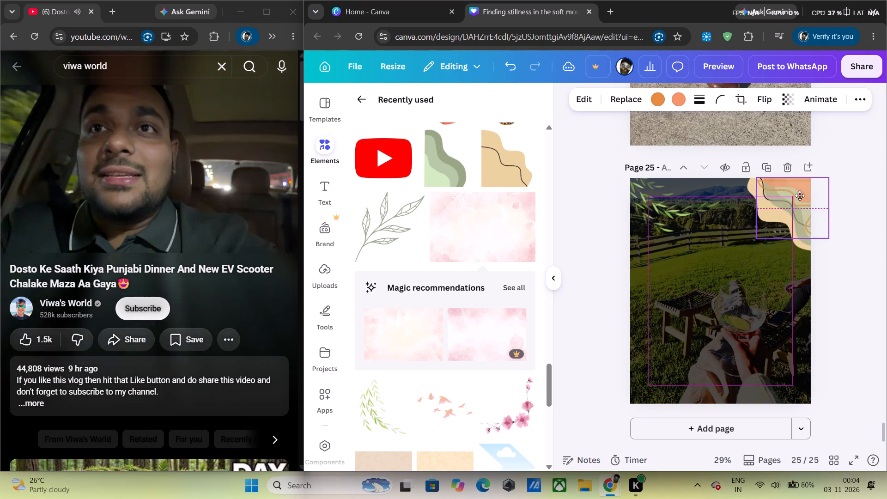
left_click_drag(800, 195, 792, 196)
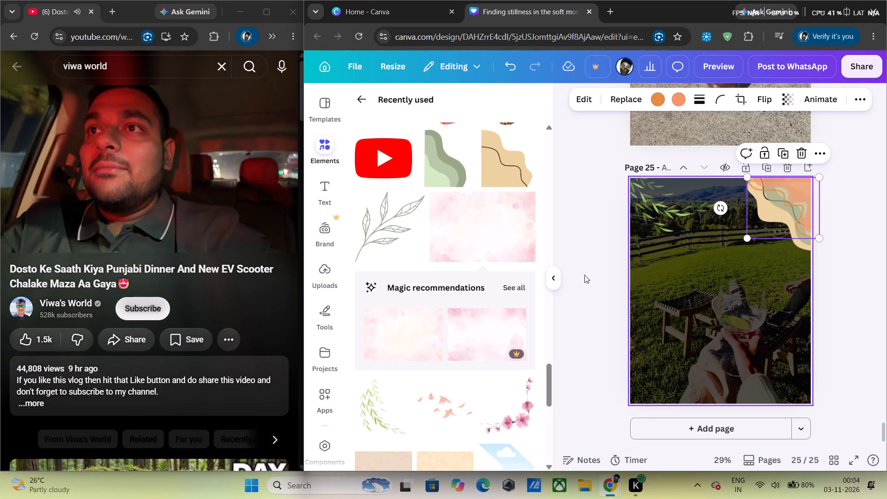
left_click(564, 281)
left_click(554, 282)
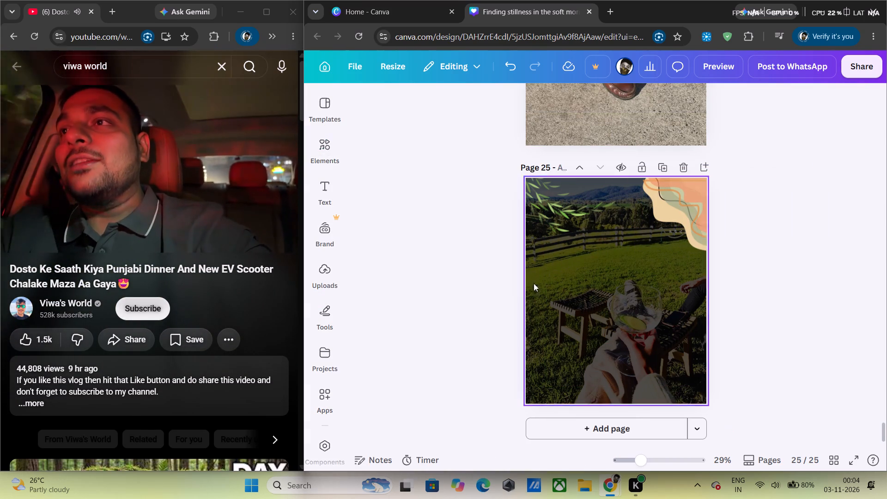
Add the teal watercolour blob frame graphic from the recently used elements to page 25.
scroll(448, 256, "down", 2)
left_click(312, 151)
scroll(388, 195, "down", 5)
scroll(431, 235, "down", 3)
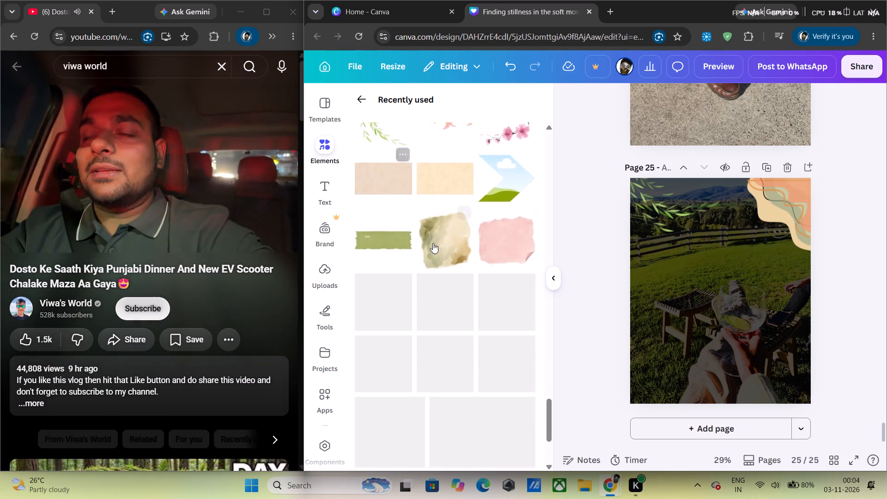
scroll(433, 243, "down", 4)
scroll(458, 413, "down", 3)
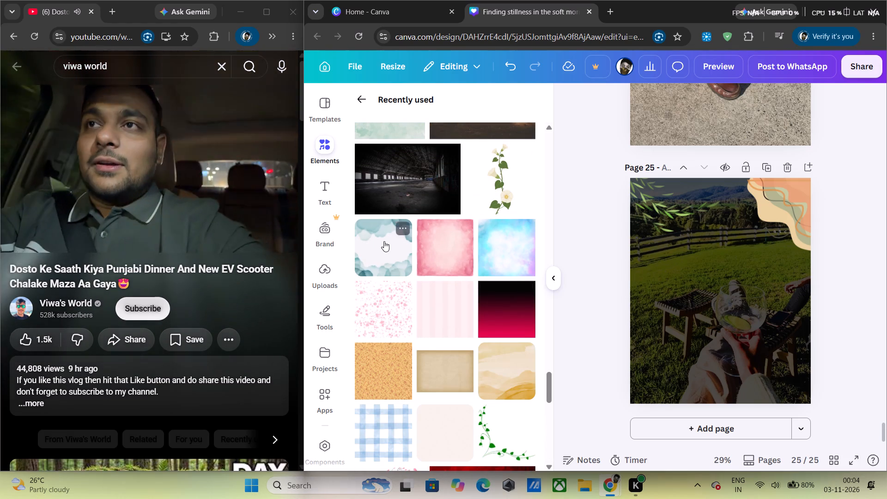
scroll(384, 240, "down", 3)
scroll(385, 240, "up", 2)
left_click(383, 218)
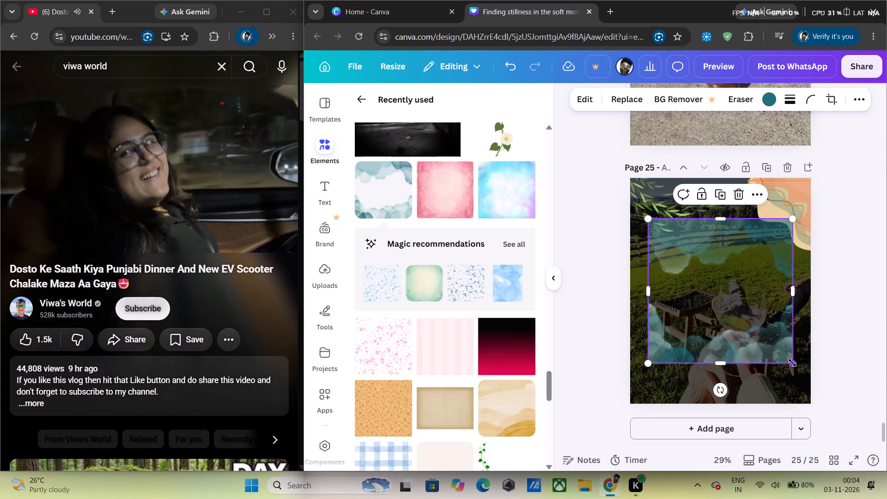
Enlarge the teal watercolour blob frame and position it so it covers all of page 25.
left_click_drag(792, 363, 834, 420)
left_click_drag(753, 326, 716, 278)
left_click_drag(803, 364, 820, 446)
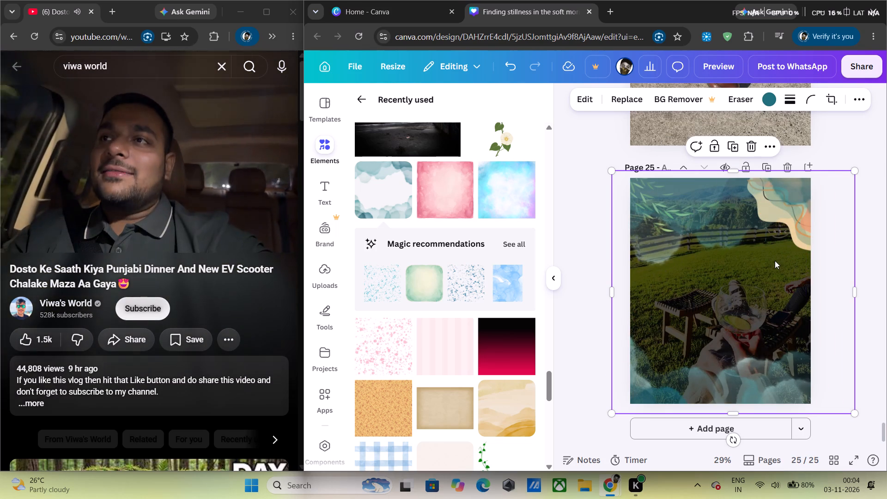
Move the teal watercolour frame down in page 25's layer order, behind the wavy corner shapes and leaves.
key("alt+1")
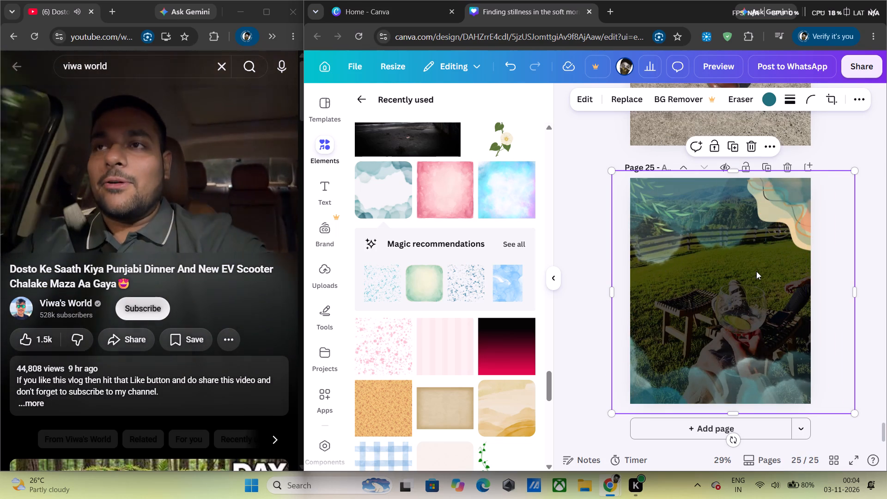
left_click_drag(439, 205, 444, 349)
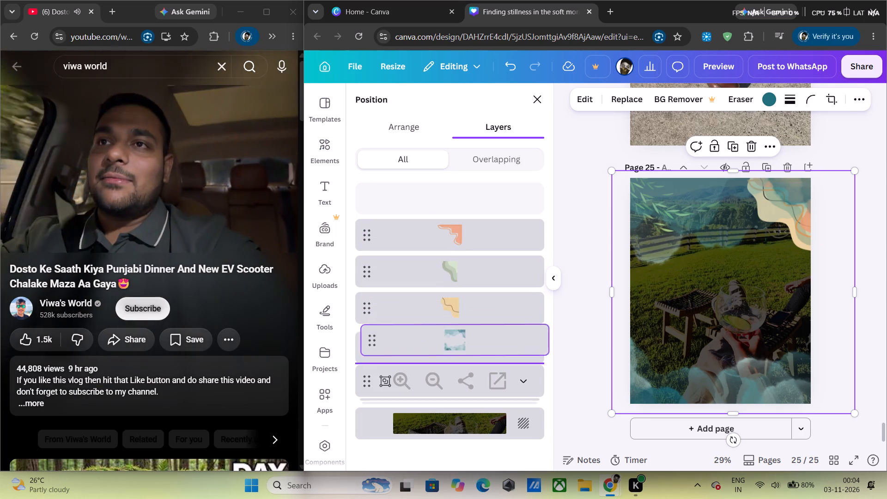
left_click_drag(444, 349, 444, 361)
Delete the stray group of zoom and share icons from page 25's layers.
left_click(482, 384)
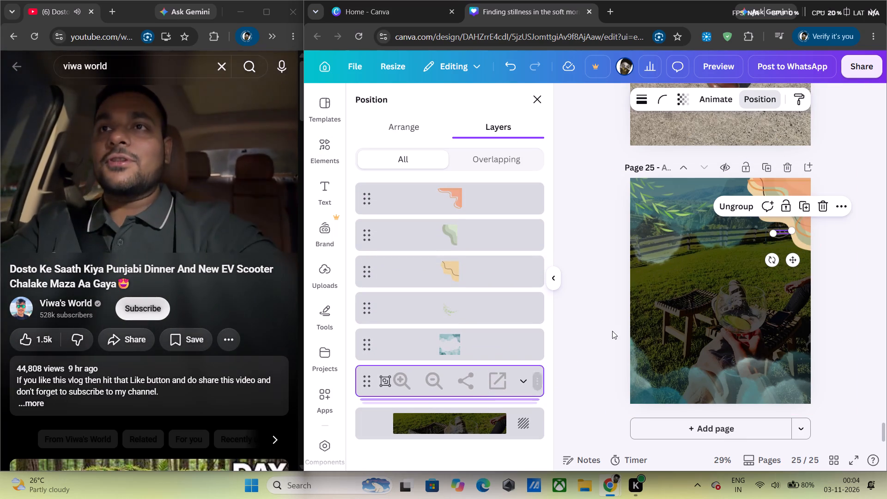
left_click(826, 209)
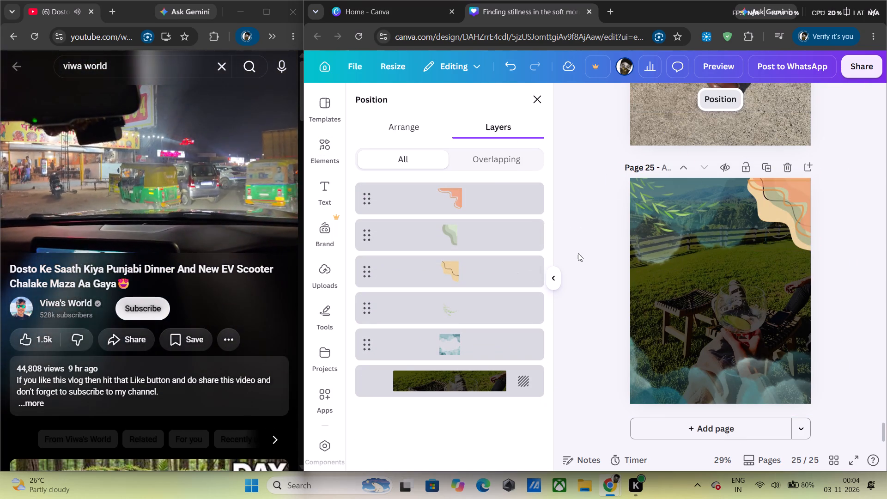
left_click(579, 252)
Add the green ivy corner vine from the recently used elements, enlarged, in page 25's lower-left corner.
scroll(471, 318, "down", 4)
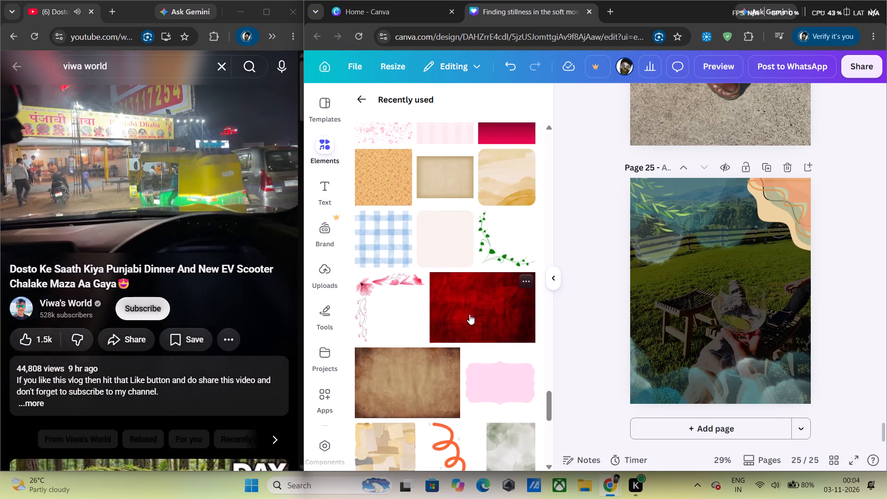
left_click(496, 239)
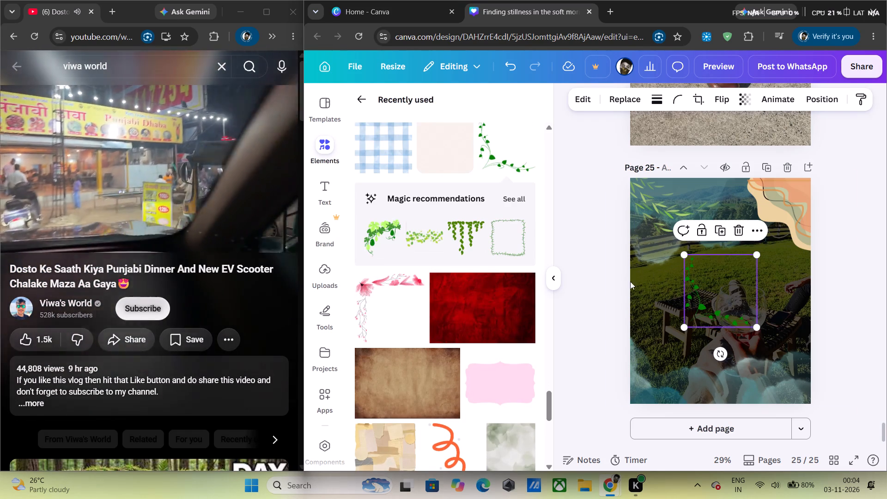
left_click_drag(758, 323, 778, 352)
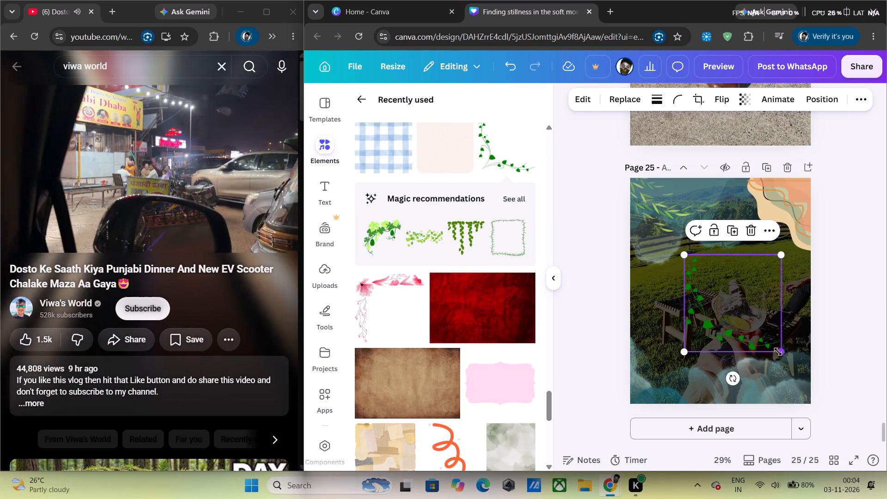
left_click_drag(714, 294, 658, 347)
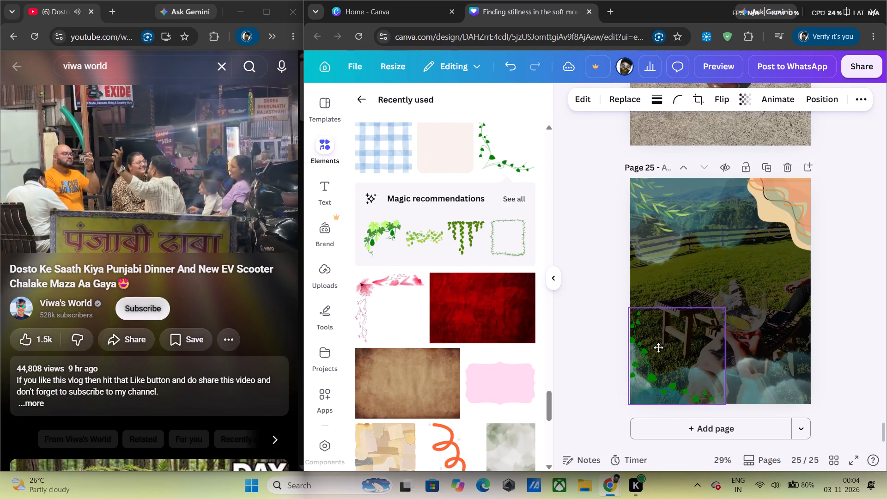
left_click_drag(658, 347, 662, 349)
left_click(574, 277)
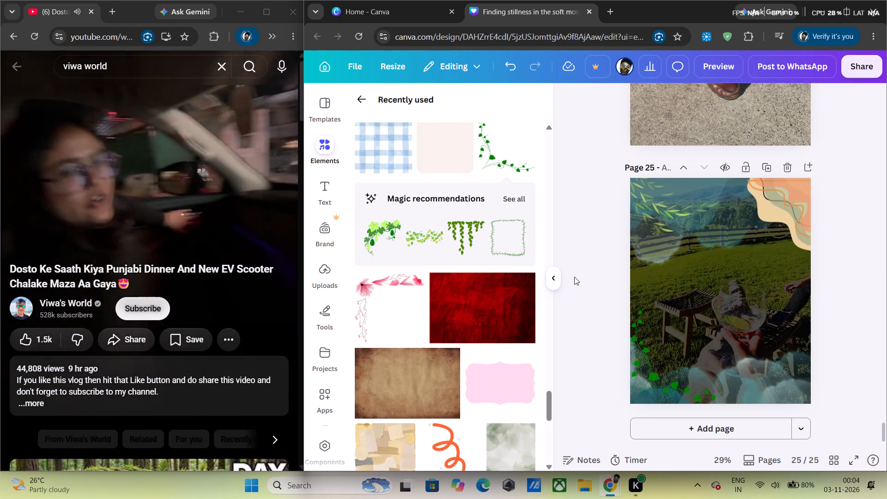
Add the recommended square leafy vine frame and enlarge it to run around the edges of page 25.
left_click(501, 236)
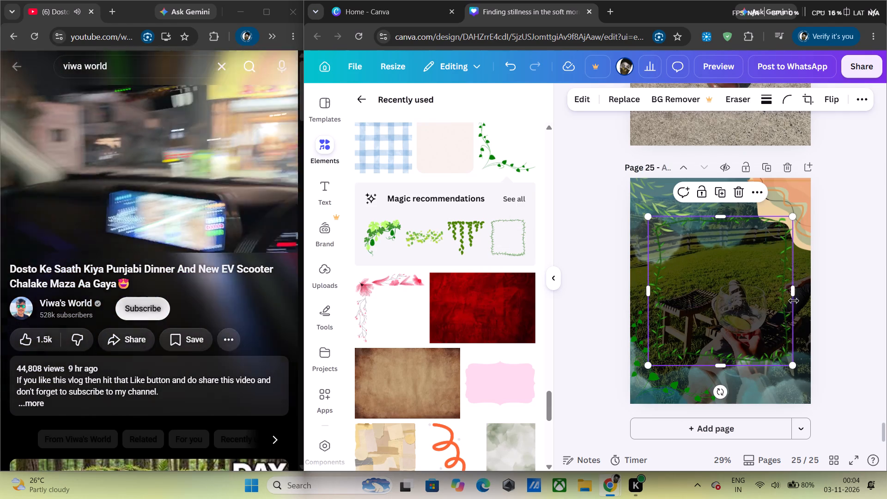
left_click_drag(789, 365, 796, 402)
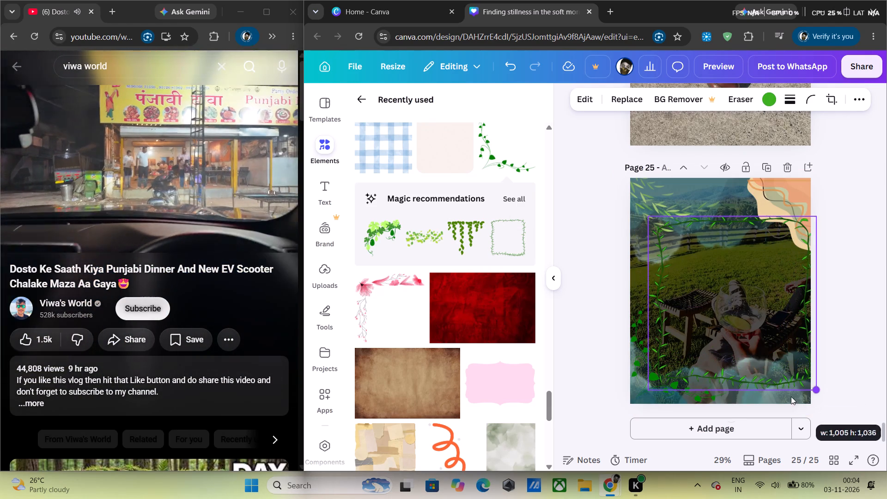
left_click_drag(763, 353, 740, 315)
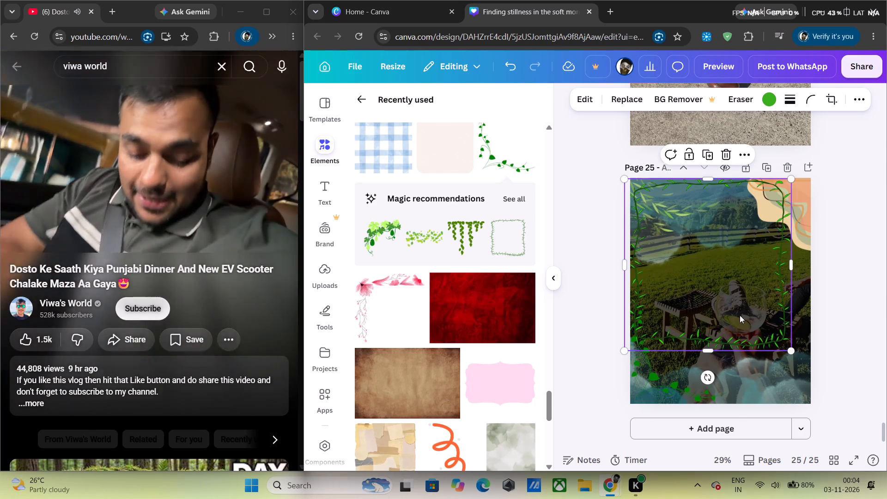
left_click_drag(789, 351, 804, 436)
left_click_drag(782, 363, 766, 365)
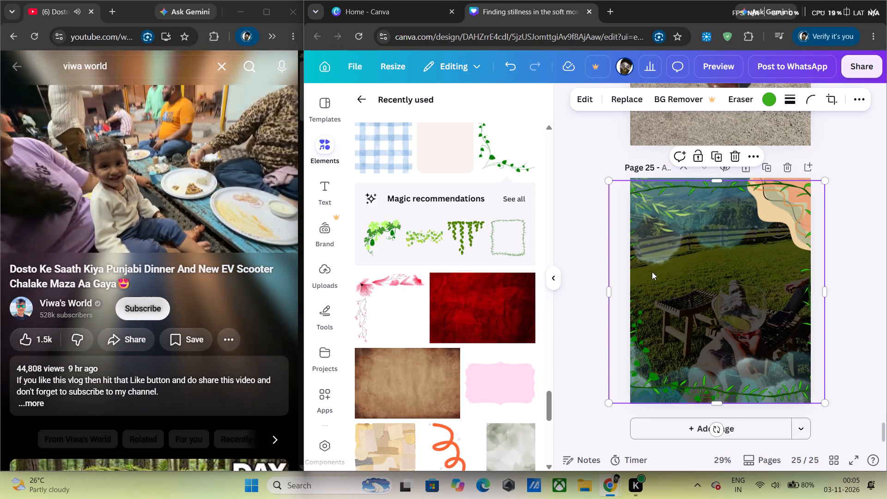
left_click(583, 198)
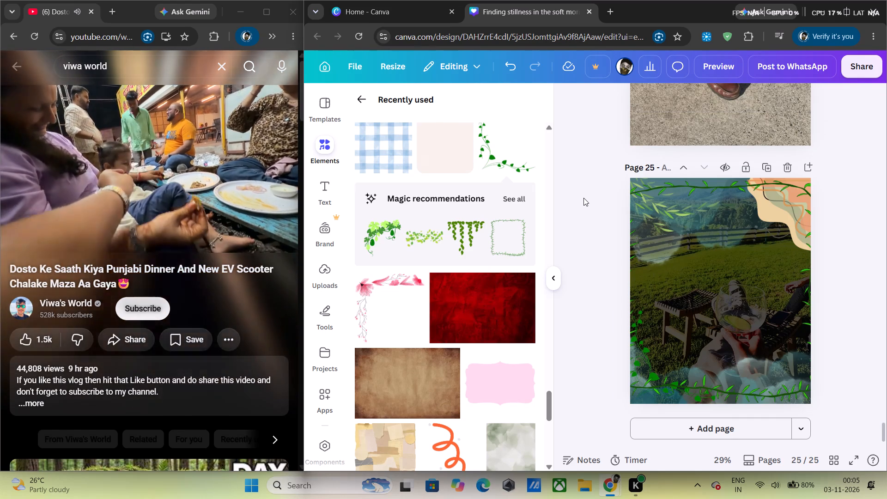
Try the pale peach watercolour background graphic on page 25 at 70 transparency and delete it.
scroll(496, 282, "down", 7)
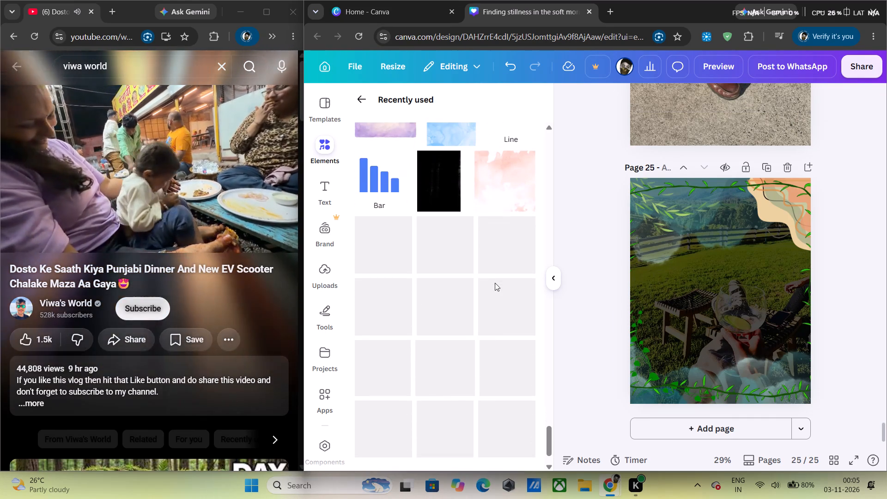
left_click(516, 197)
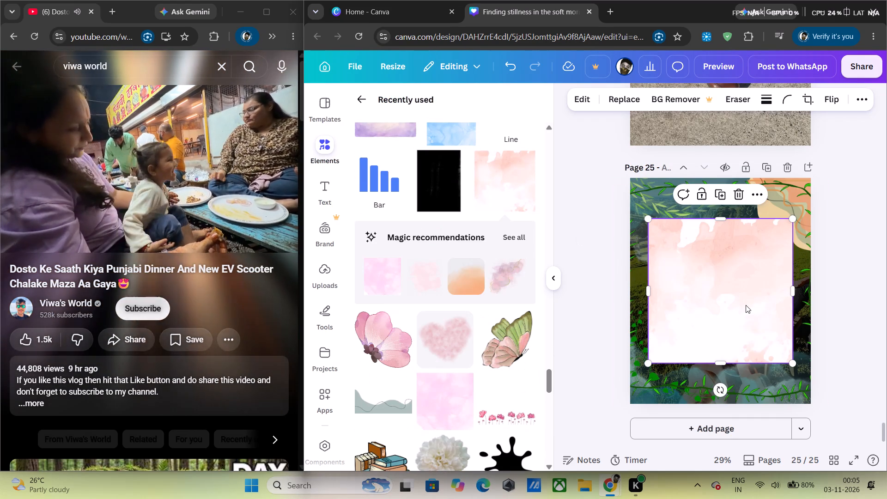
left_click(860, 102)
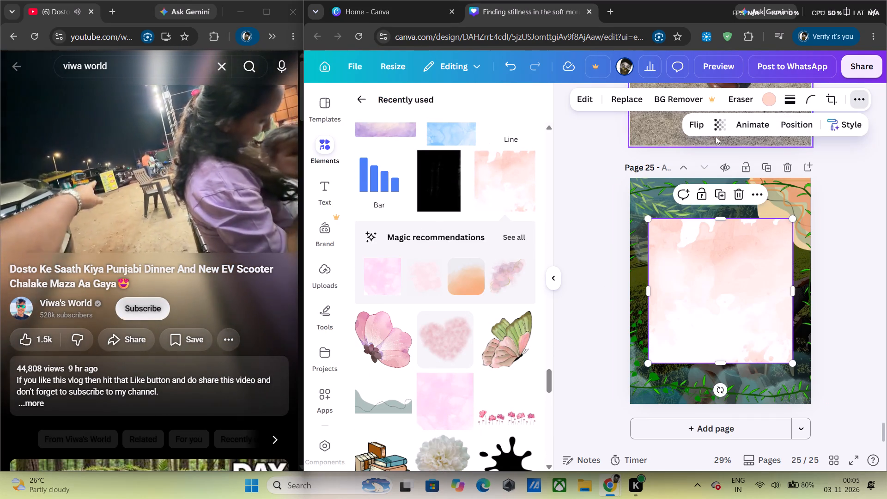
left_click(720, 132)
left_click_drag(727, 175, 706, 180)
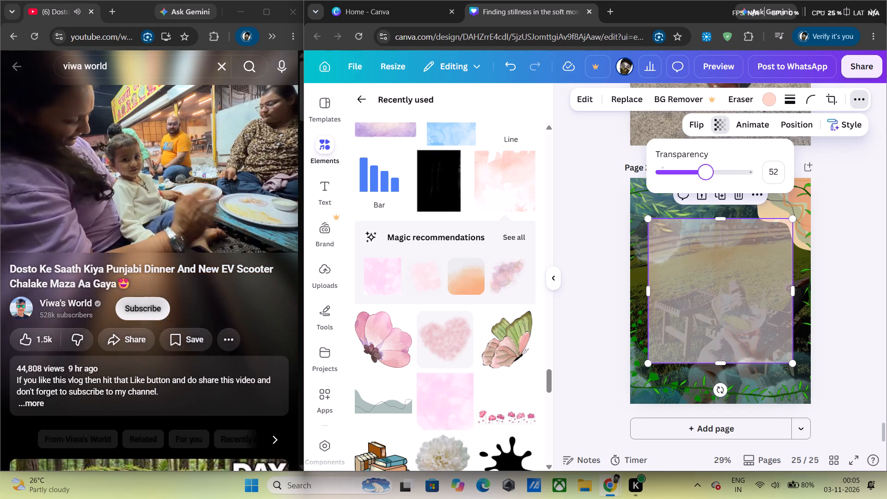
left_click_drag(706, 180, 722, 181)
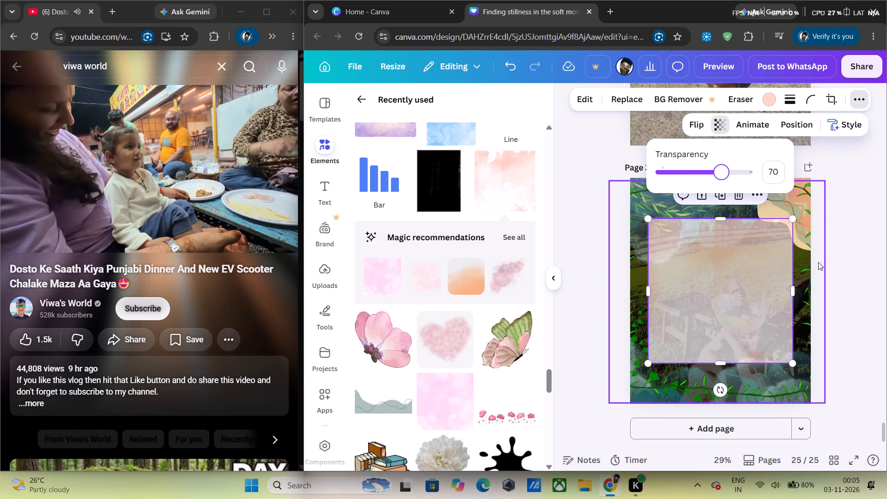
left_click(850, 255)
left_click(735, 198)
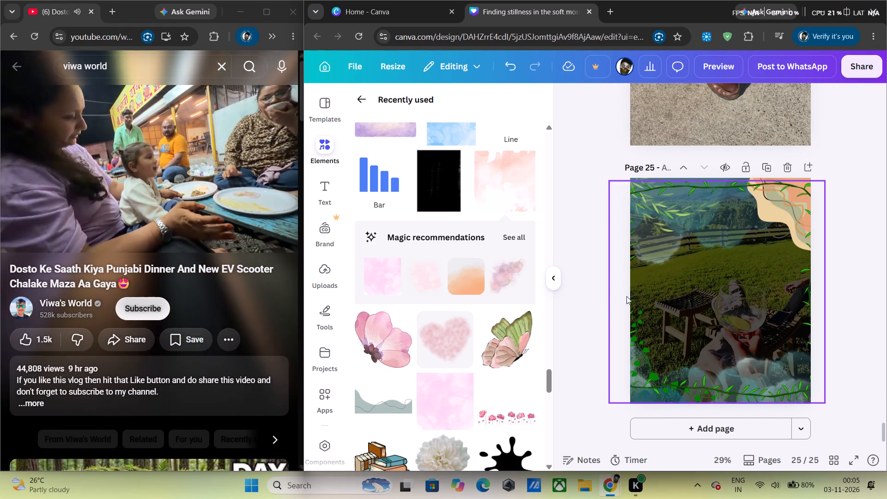
Add the pink watercolour heart graphic from the recently used elements to page 25.
scroll(487, 284, "down", 1)
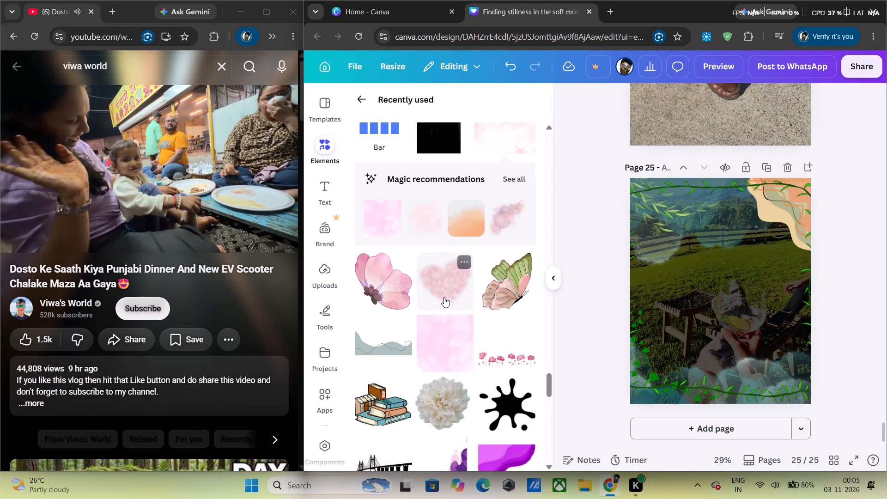
left_click(445, 297)
double_click(737, 310)
left_click(740, 310)
left_click_drag(740, 310, 738, 341)
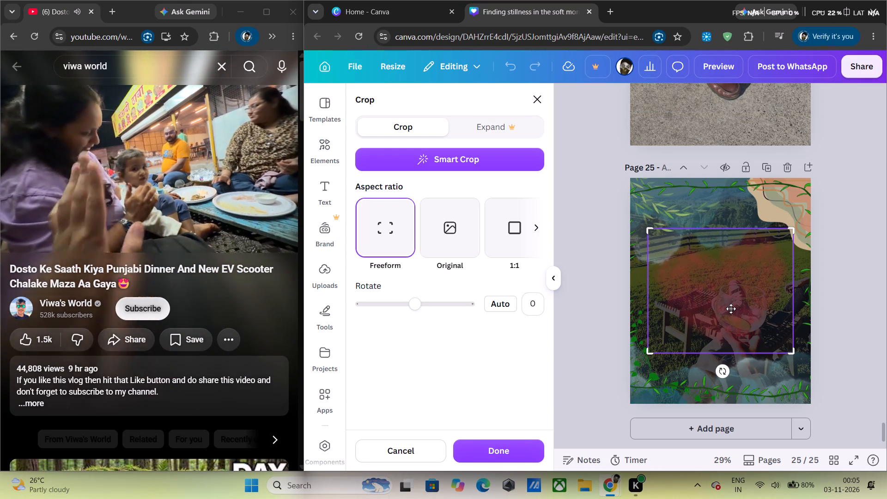
left_click(835, 283)
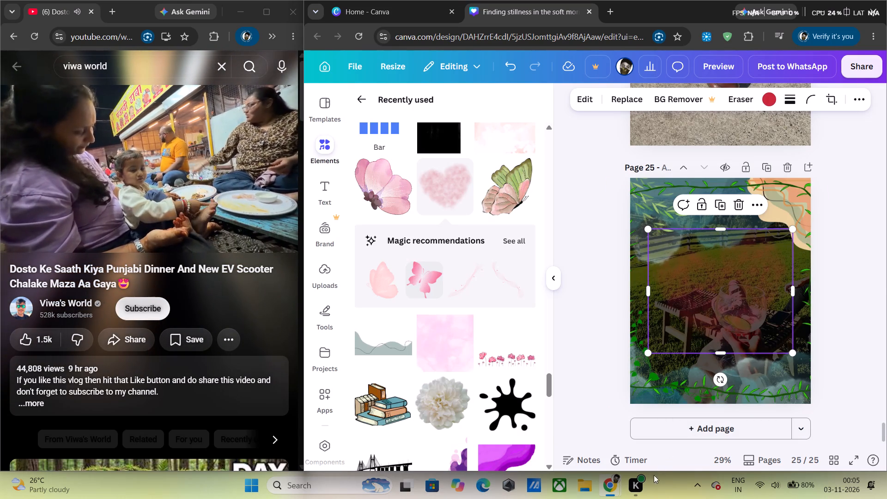
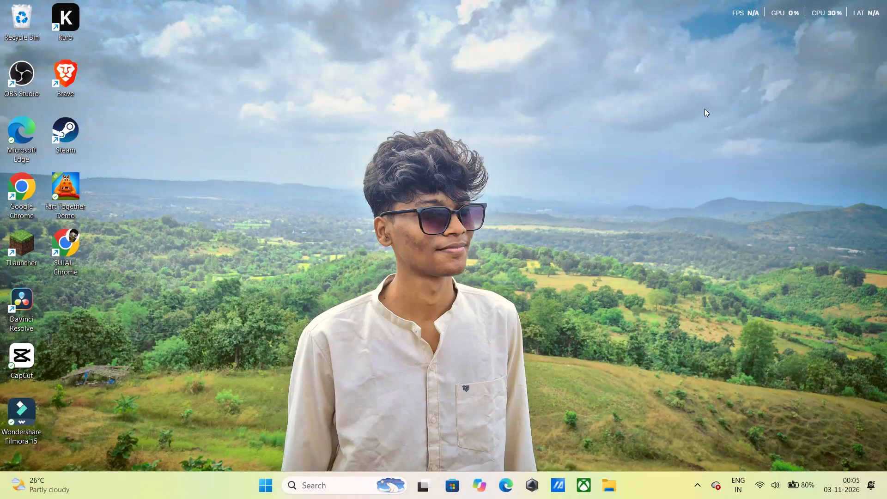
Refresh the Windows desktop twice.
right_click_drag(773, 79, 515, 141)
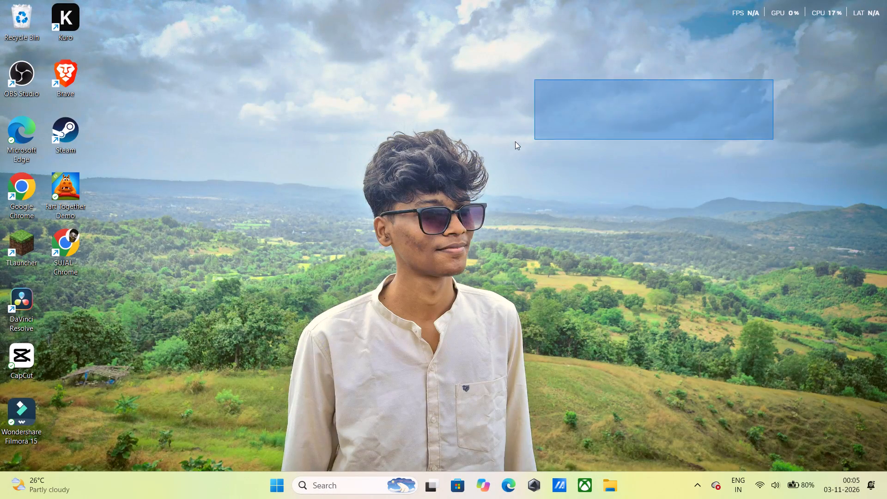
right_click_drag(515, 141, 473, 148)
left_click(714, 126)
right_click_drag(860, 79, 603, 152)
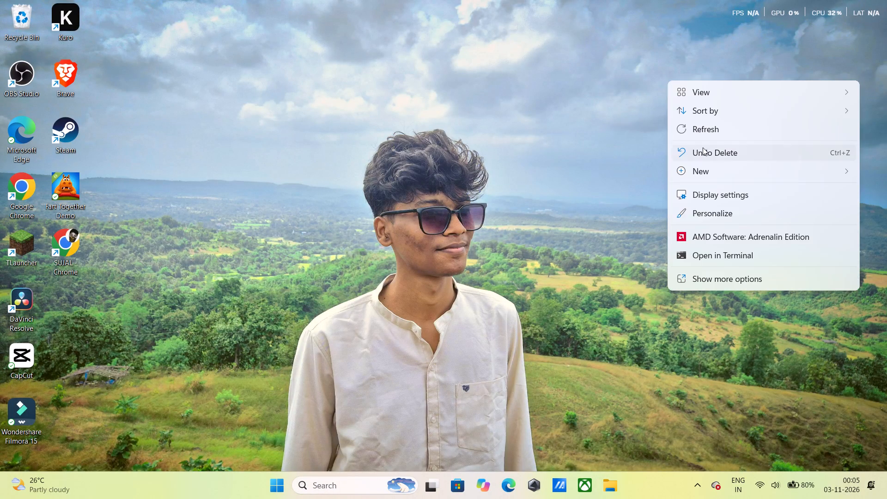
left_click(743, 131)
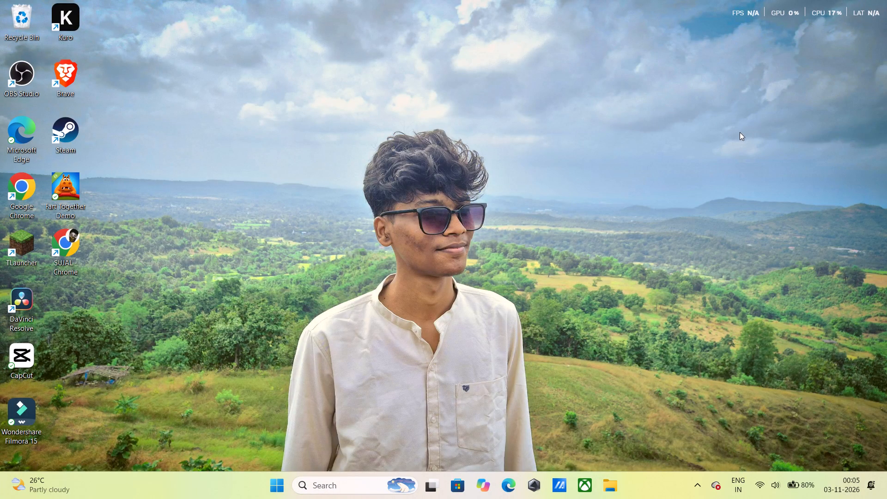
Open the Shut Down Windows dialog from the desktop.
key("alt+F4")
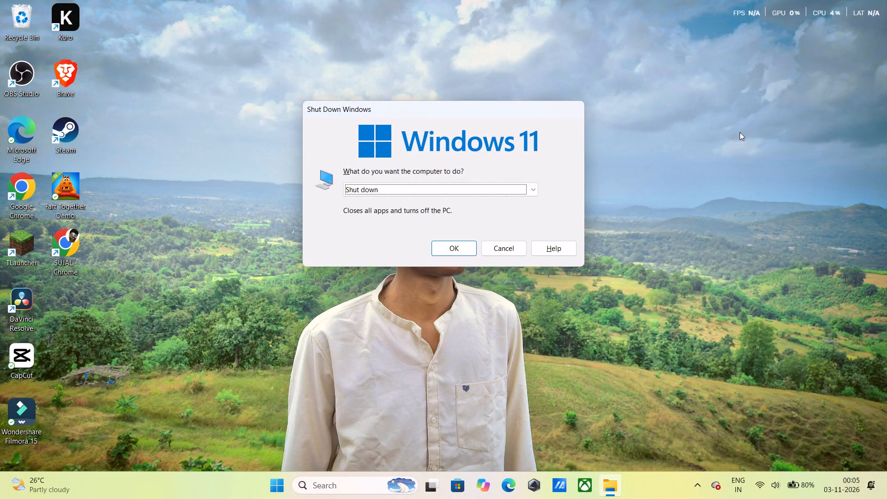